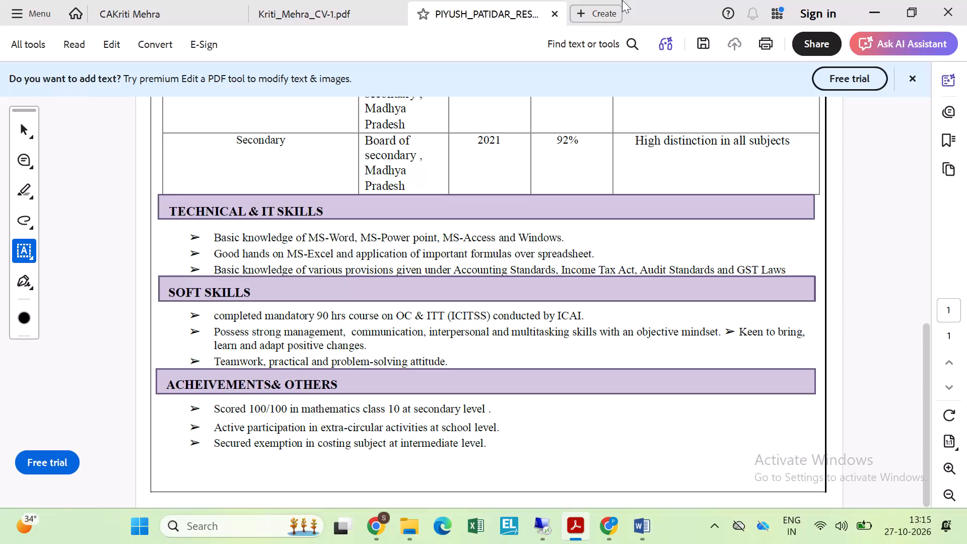
Turn off Bluetooth on the computer and return to the open resume PDF.
{"action": "left_click", "coordinate": [815, 538]}
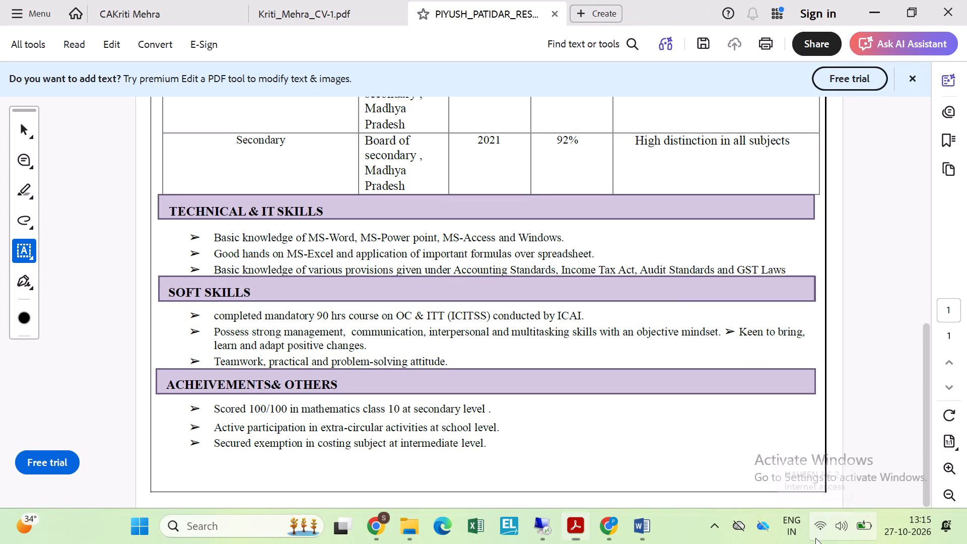
{"action": "left_click", "coordinate": [839, 234]}
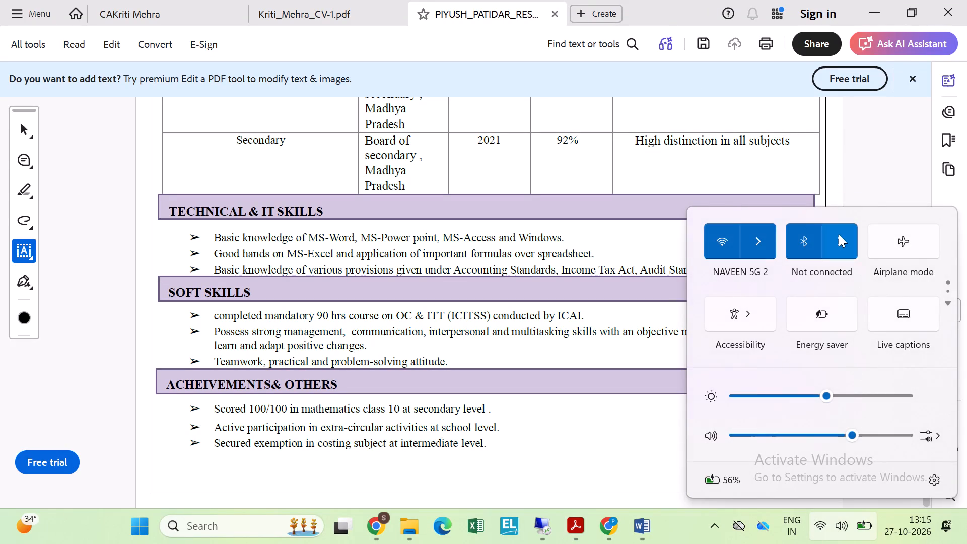
{"action": "left_click", "coordinate": [925, 216]}
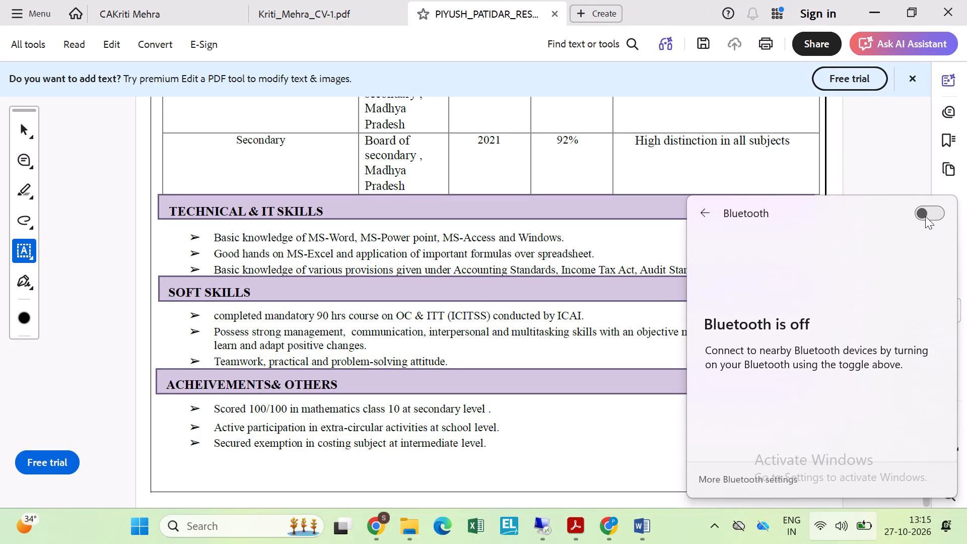
{"action": "left_click", "coordinate": [712, 211]}
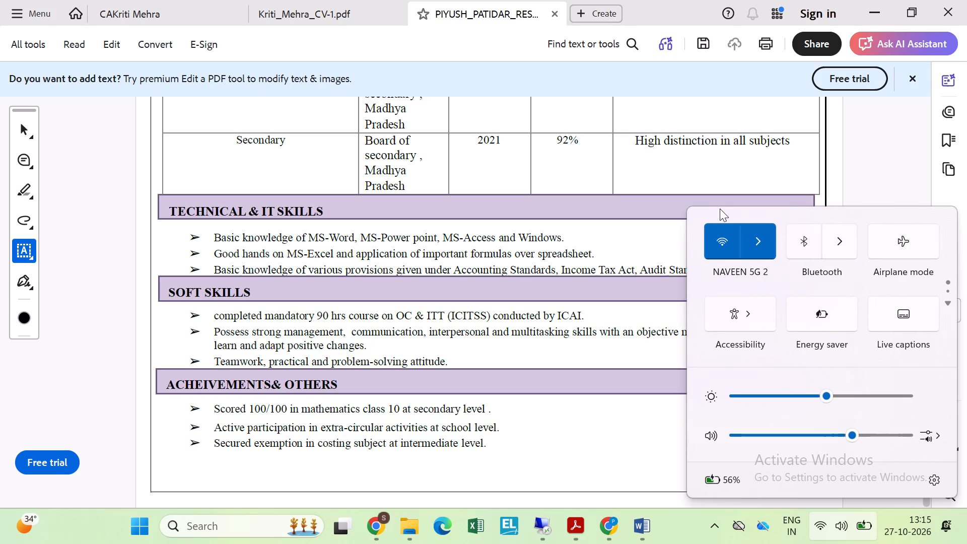
{"action": "left_click", "coordinate": [572, 185]}
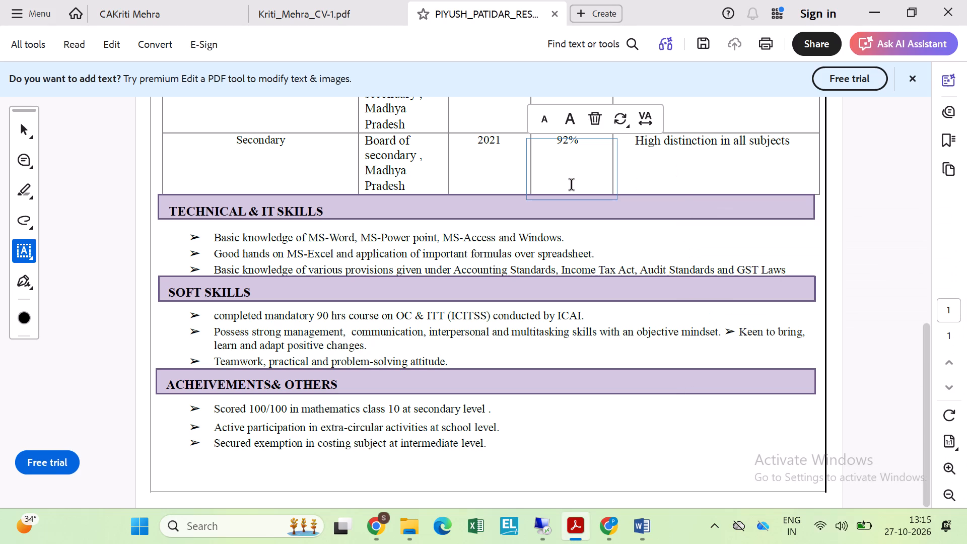
Review the other two open chartered accountant CVs, examining how the work experience section is structured.
{"action": "left_click", "coordinate": [354, 20]}
{"action": "left_click", "coordinate": [206, 16]}
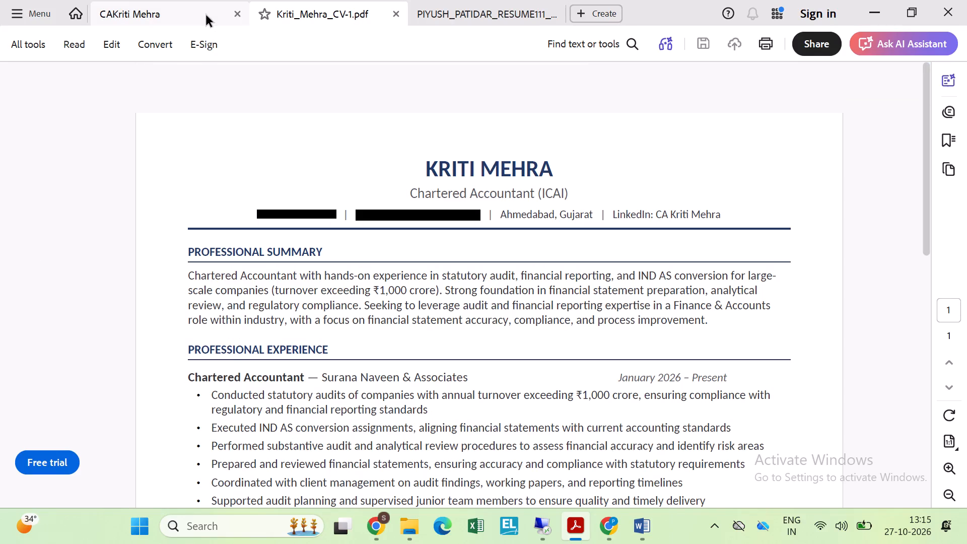
{"action": "scroll", "coordinate": [403, 156], "scroll_direction": "down", "scroll_amount": 3}
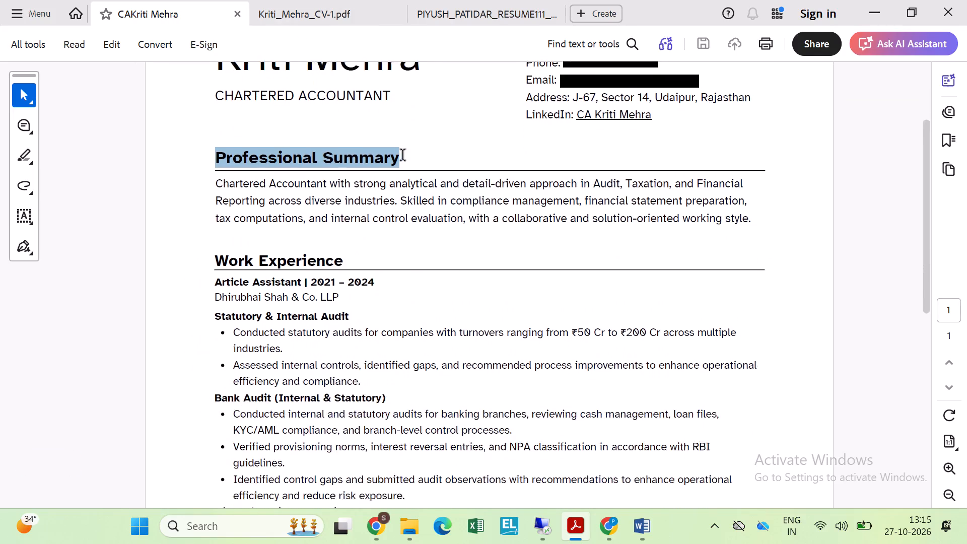
{"action": "scroll", "coordinate": [403, 156], "scroll_direction": "down", "scroll_amount": 4}
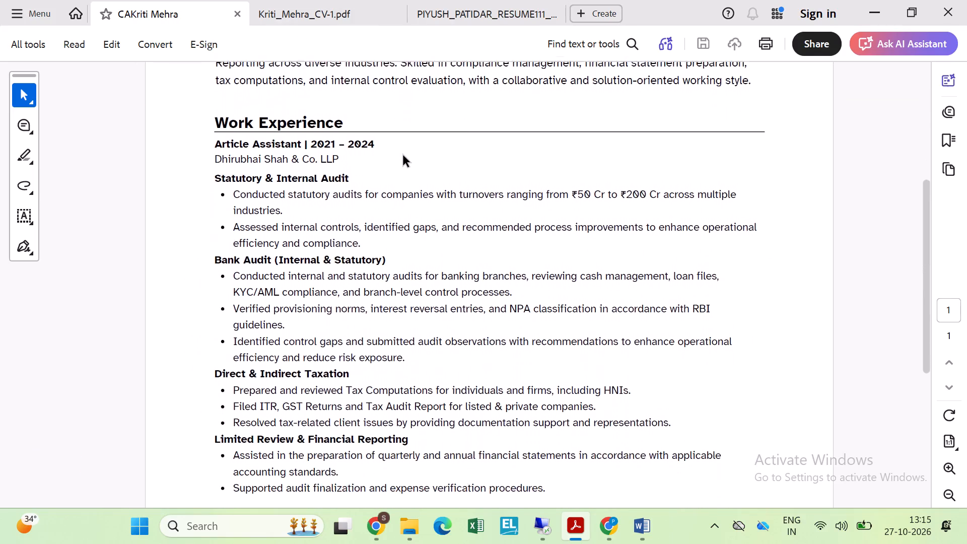
{"action": "scroll", "coordinate": [403, 156], "scroll_direction": "down", "scroll_amount": 1}
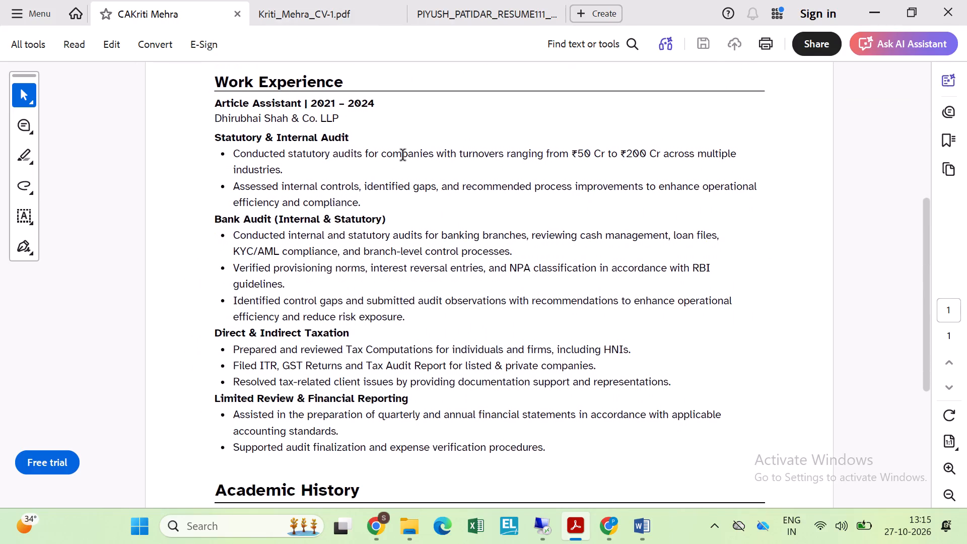
{"action": "scroll", "coordinate": [403, 156], "scroll_direction": "down", "scroll_amount": 2}
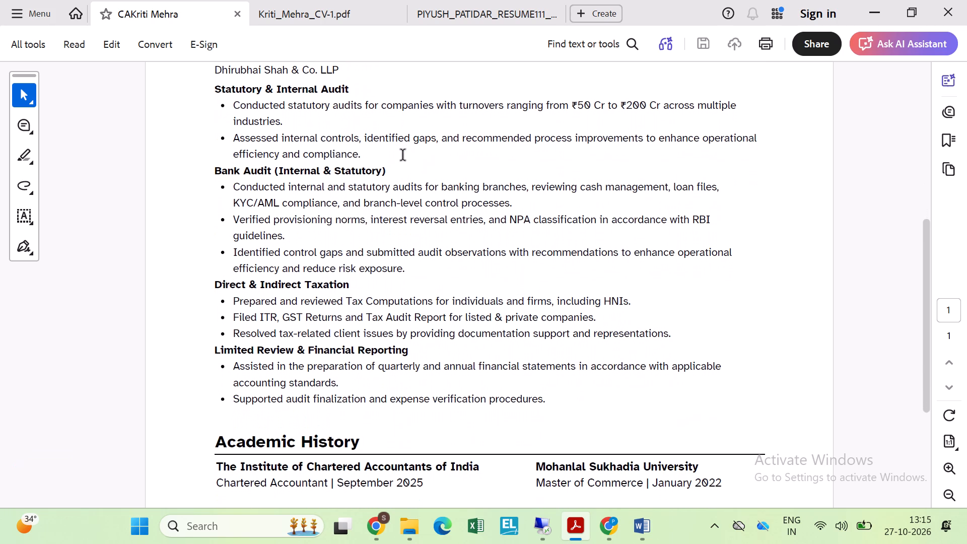
{"action": "scroll", "coordinate": [403, 156], "scroll_direction": "down", "scroll_amount": 1}
{"action": "scroll", "coordinate": [403, 156], "scroll_direction": "up", "scroll_amount": 1}
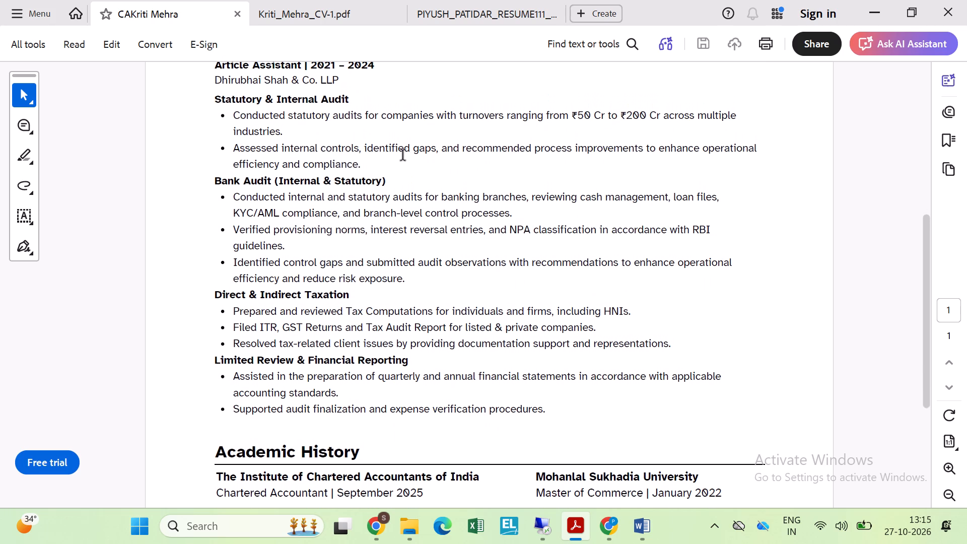
{"action": "scroll", "coordinate": [403, 156], "scroll_direction": "up", "scroll_amount": 1}
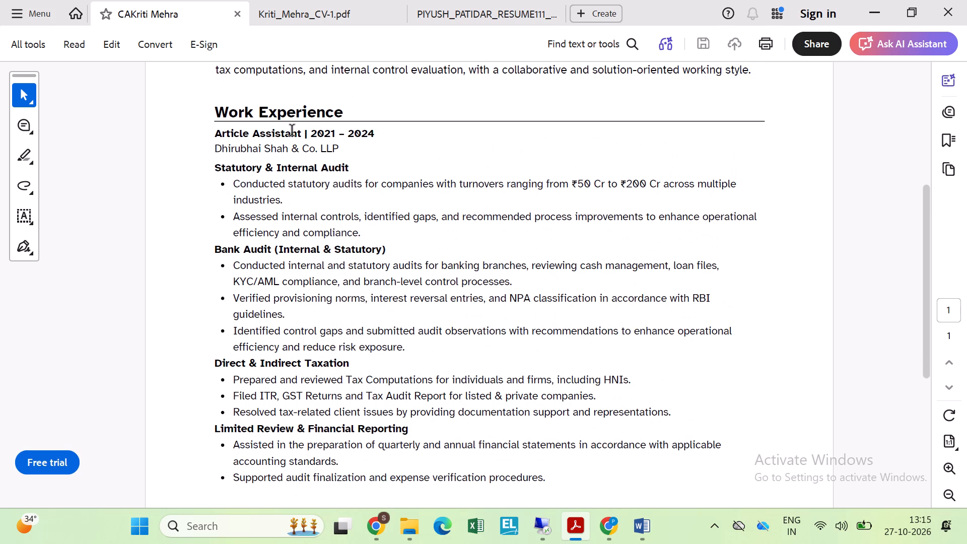
Switch to the Resume Updated document in Word and go to the blank area below the education table.
{"action": "key", "text": "alt+Tab"}
{"action": "key", "text": "alt+Right"}
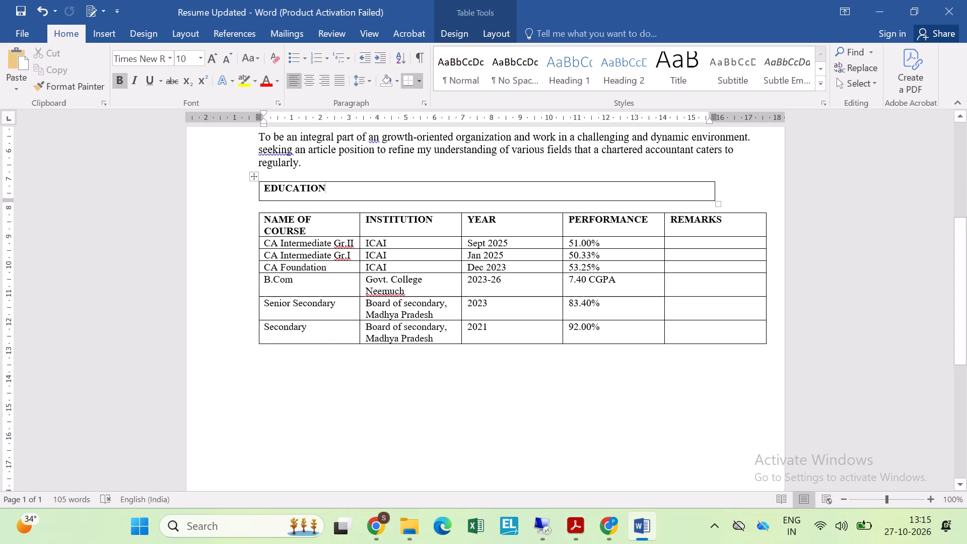
{"action": "left_click", "coordinate": [690, 425]}
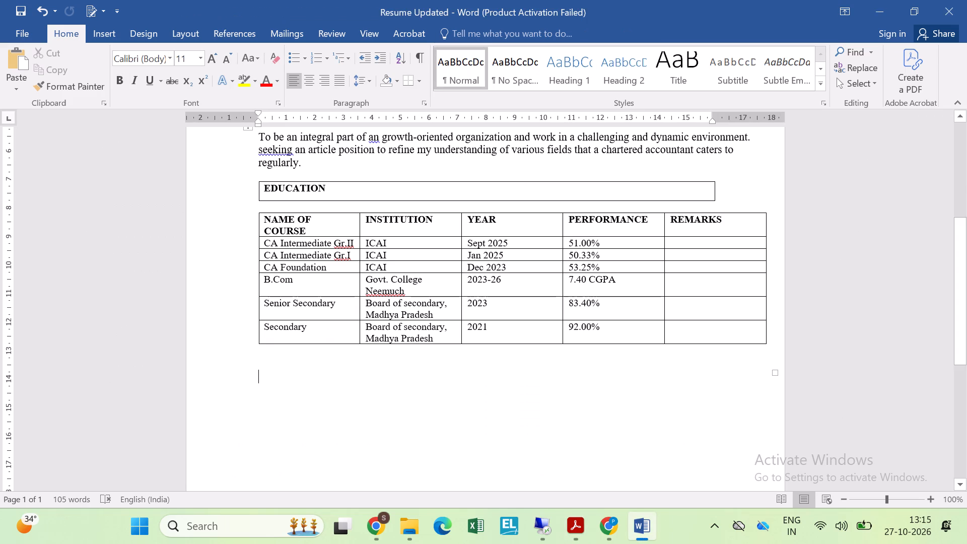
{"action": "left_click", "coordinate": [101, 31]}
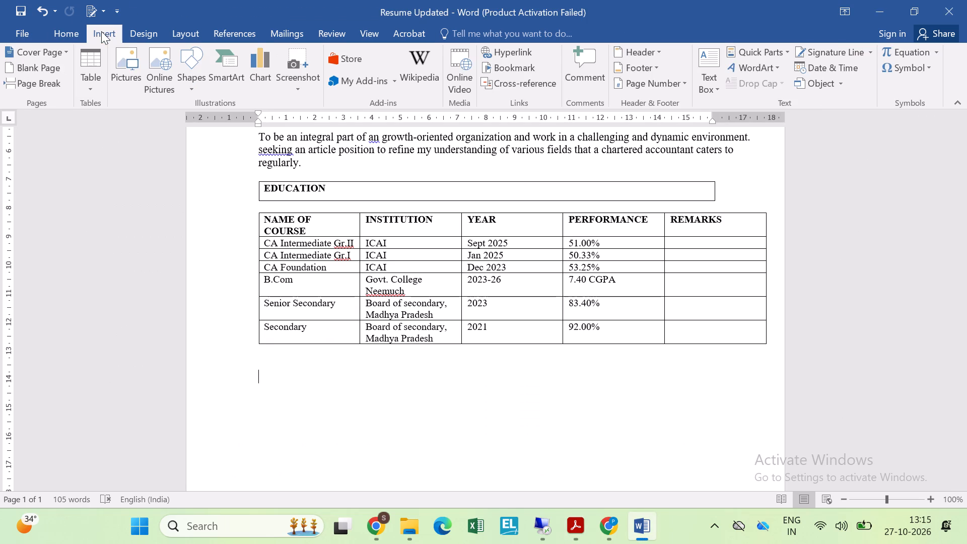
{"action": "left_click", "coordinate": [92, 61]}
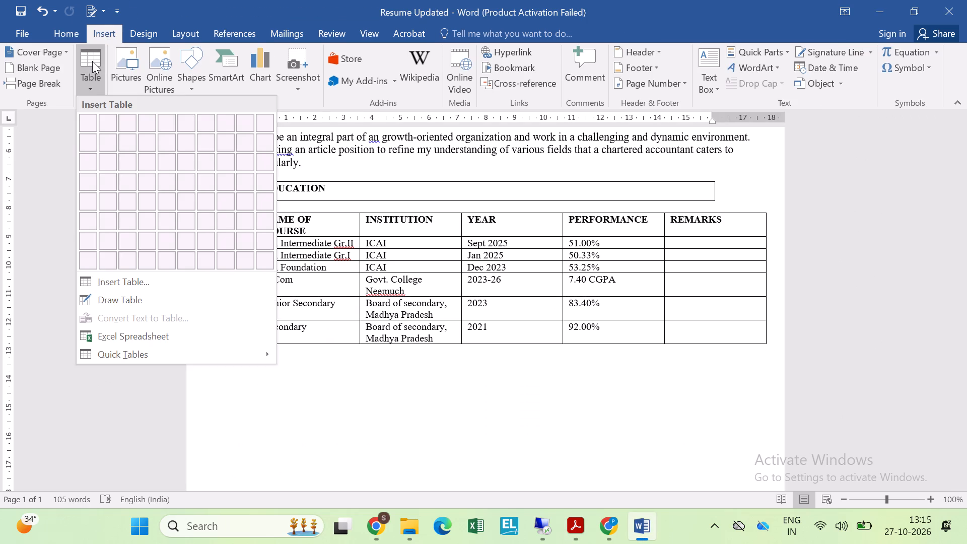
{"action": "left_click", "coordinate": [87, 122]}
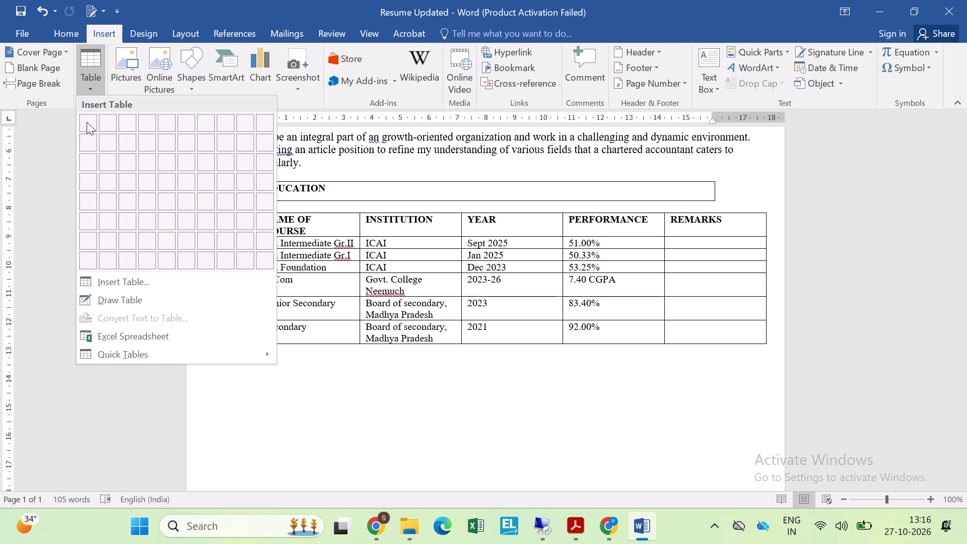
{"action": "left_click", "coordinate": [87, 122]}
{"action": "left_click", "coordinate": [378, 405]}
Save the Resume Updated document.
{"action": "key", "text": "ctrl+s"}
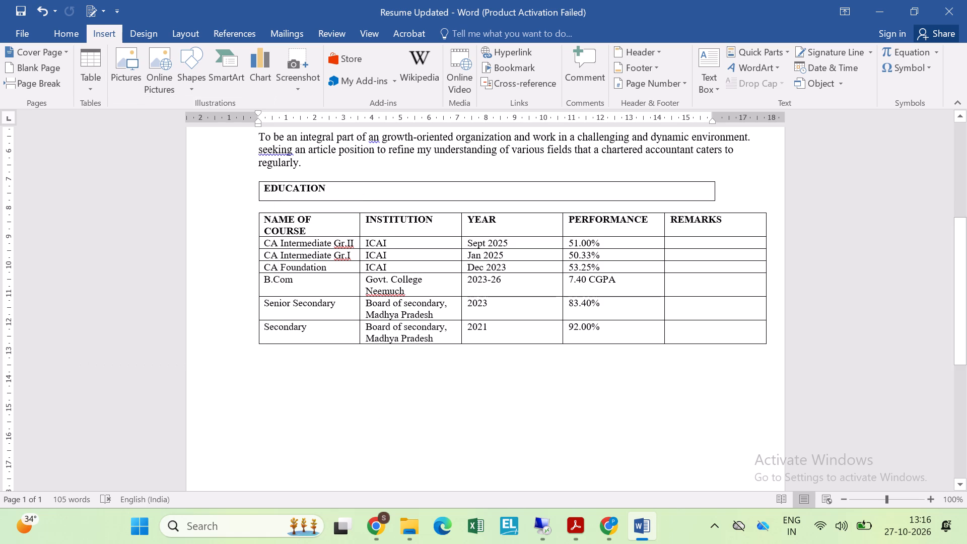
{"action": "key", "text": "ctrl+s"}
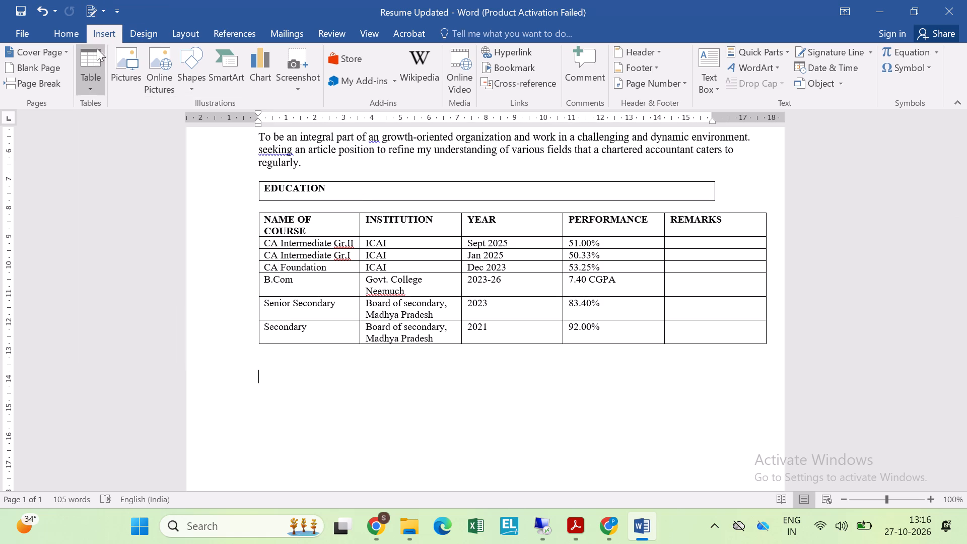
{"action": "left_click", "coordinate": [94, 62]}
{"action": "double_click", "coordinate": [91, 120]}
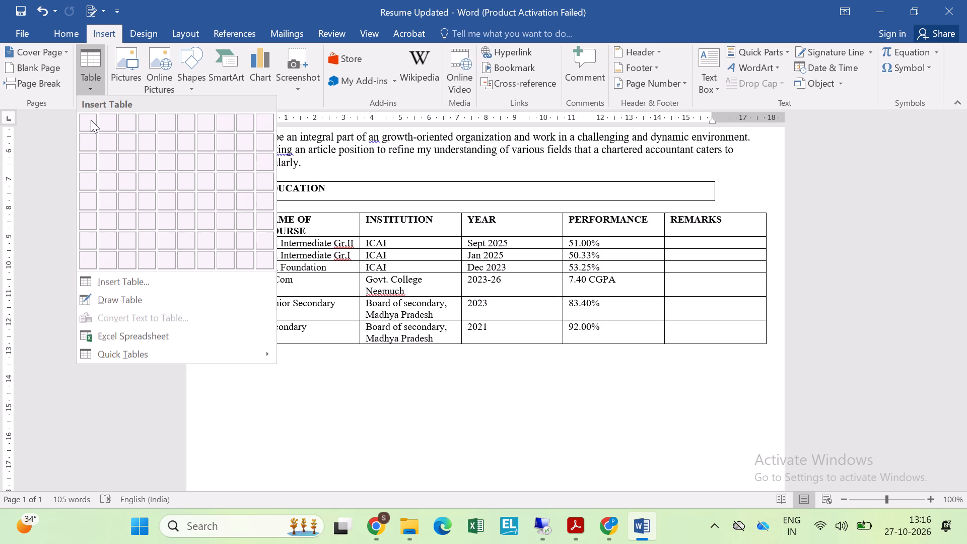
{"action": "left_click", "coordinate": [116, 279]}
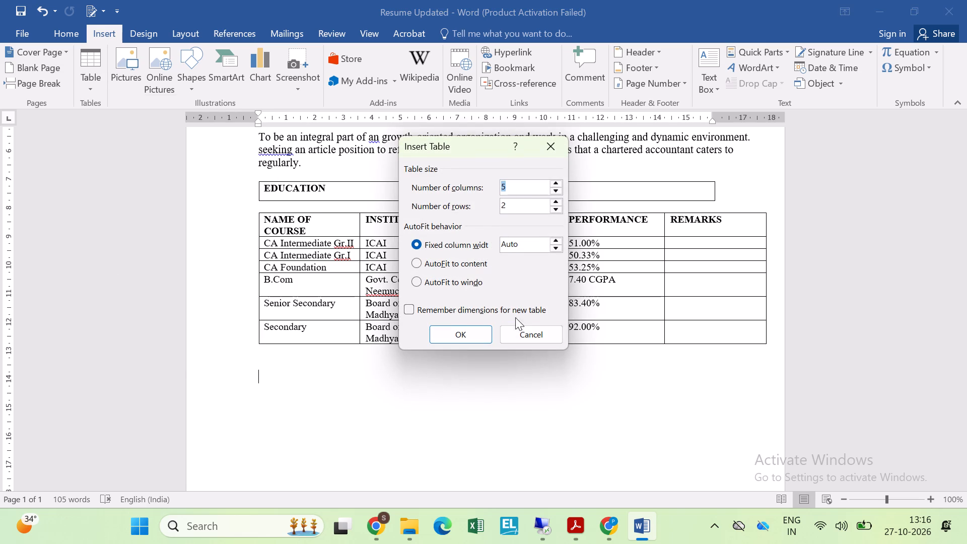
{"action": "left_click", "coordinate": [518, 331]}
Insert a table of one column and one row on the blank line below the education table.
{"action": "key", "text": "Up"}
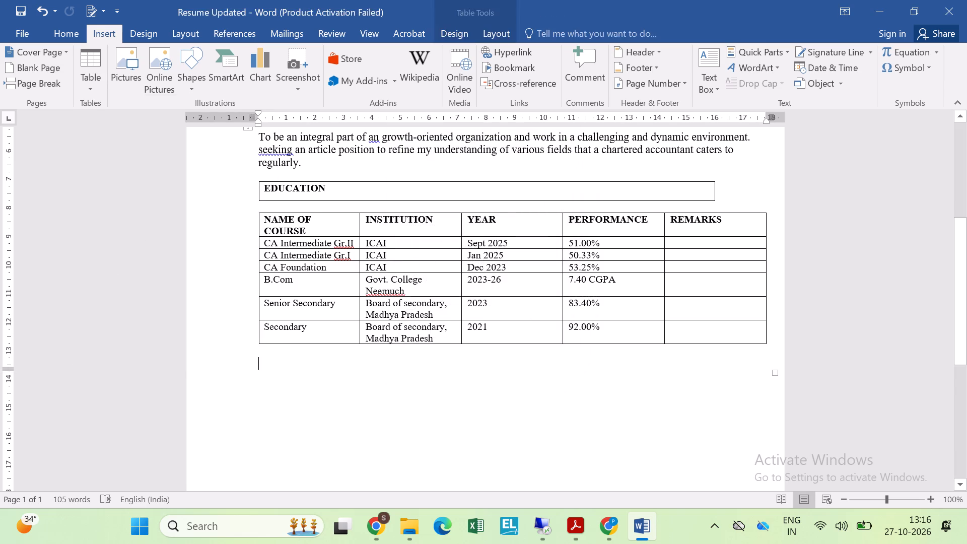
{"action": "key", "text": "Down"}
{"action": "key", "text": "Up"}
{"action": "key", "text": "Down"}
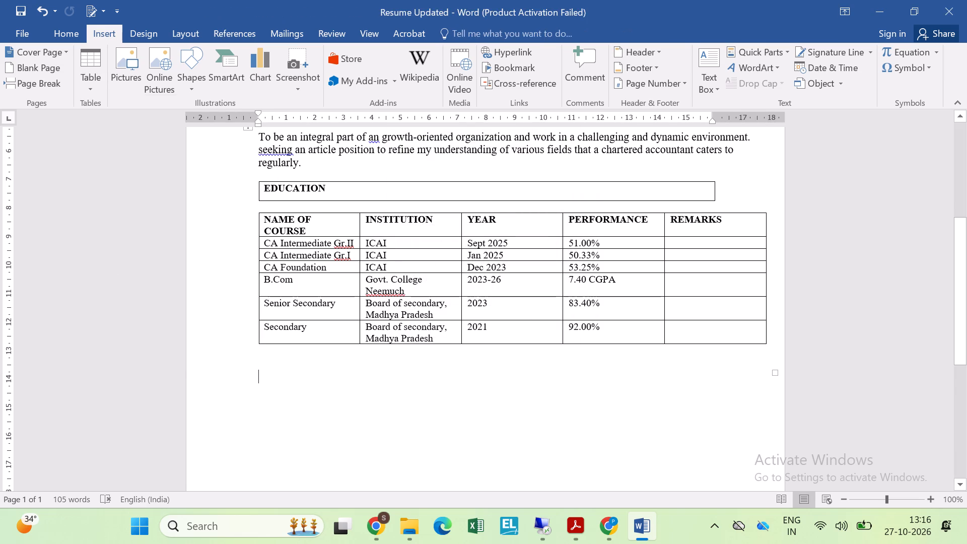
{"action": "key", "text": "Up"}
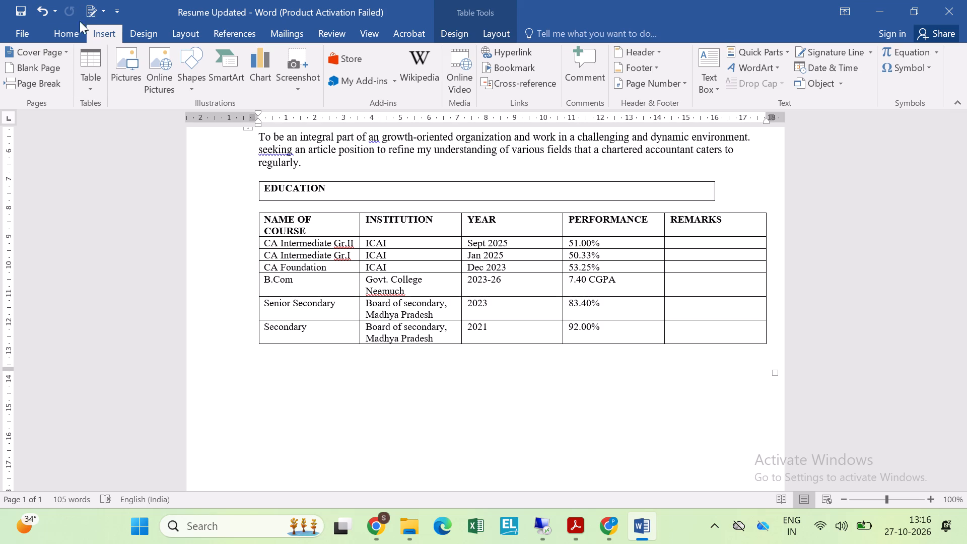
{"action": "left_click", "coordinate": [90, 61]}
{"action": "left_click", "coordinate": [86, 126]}
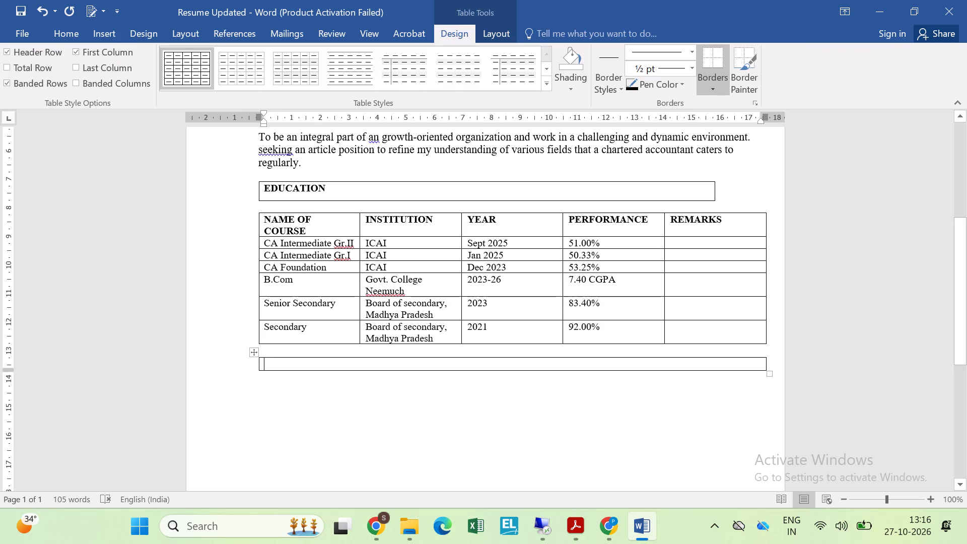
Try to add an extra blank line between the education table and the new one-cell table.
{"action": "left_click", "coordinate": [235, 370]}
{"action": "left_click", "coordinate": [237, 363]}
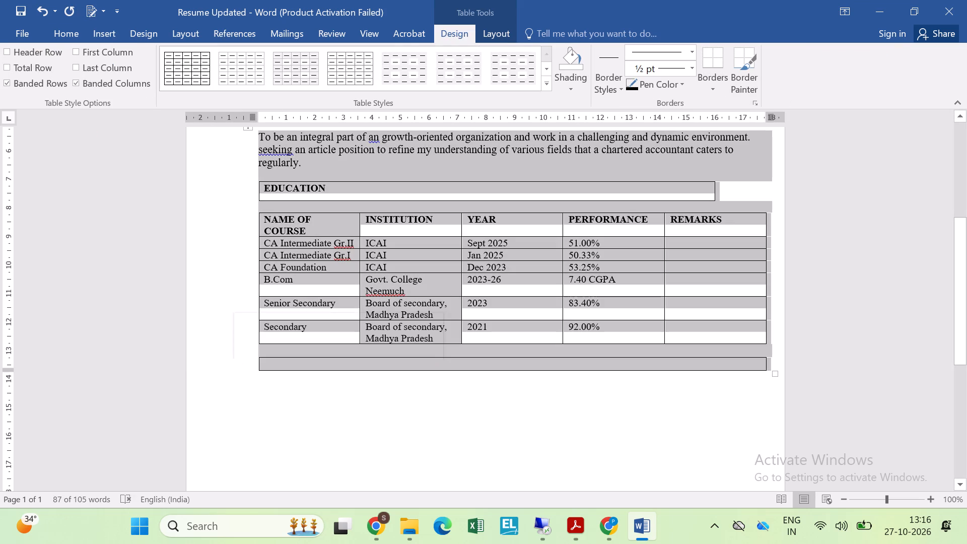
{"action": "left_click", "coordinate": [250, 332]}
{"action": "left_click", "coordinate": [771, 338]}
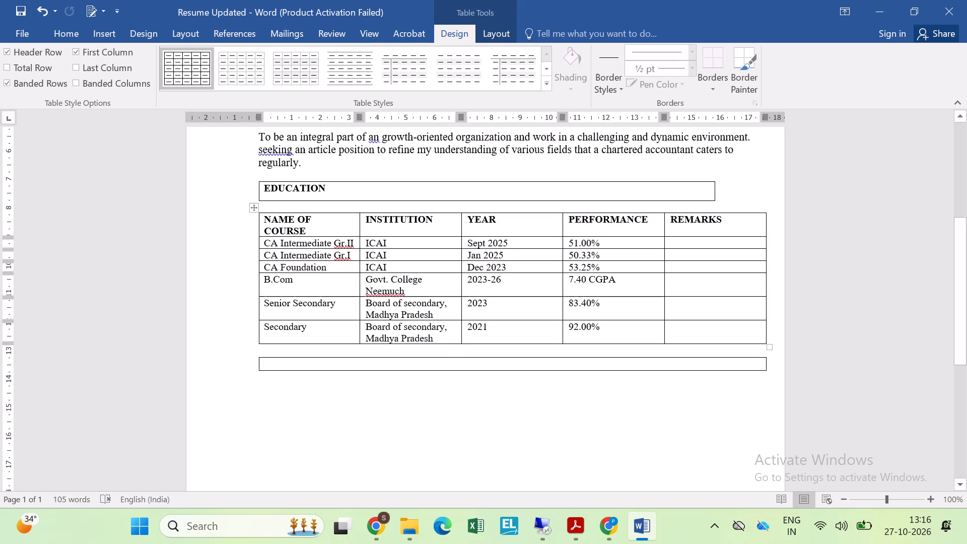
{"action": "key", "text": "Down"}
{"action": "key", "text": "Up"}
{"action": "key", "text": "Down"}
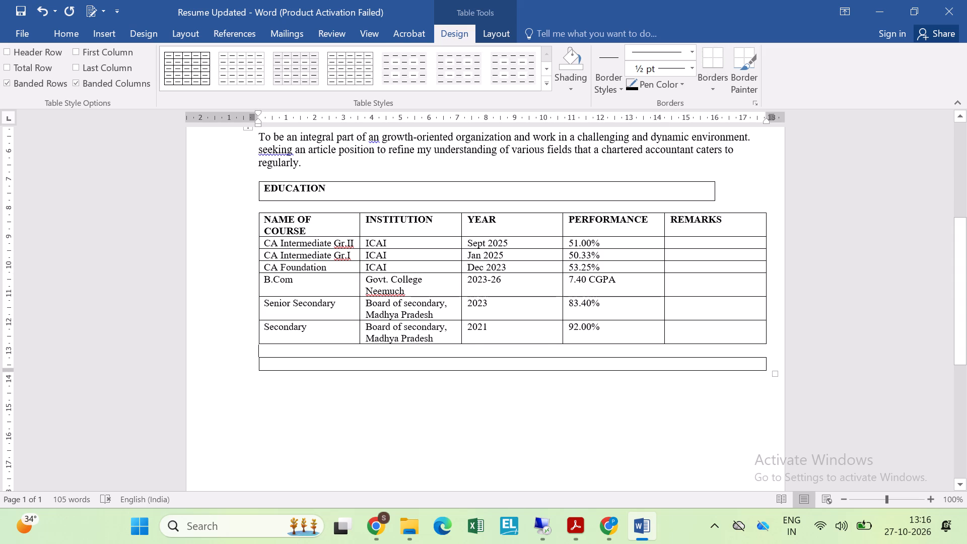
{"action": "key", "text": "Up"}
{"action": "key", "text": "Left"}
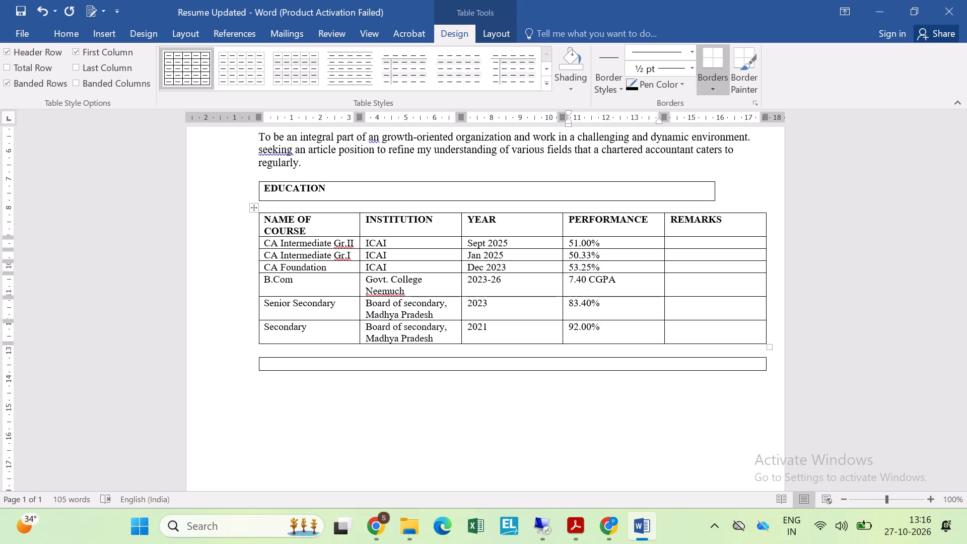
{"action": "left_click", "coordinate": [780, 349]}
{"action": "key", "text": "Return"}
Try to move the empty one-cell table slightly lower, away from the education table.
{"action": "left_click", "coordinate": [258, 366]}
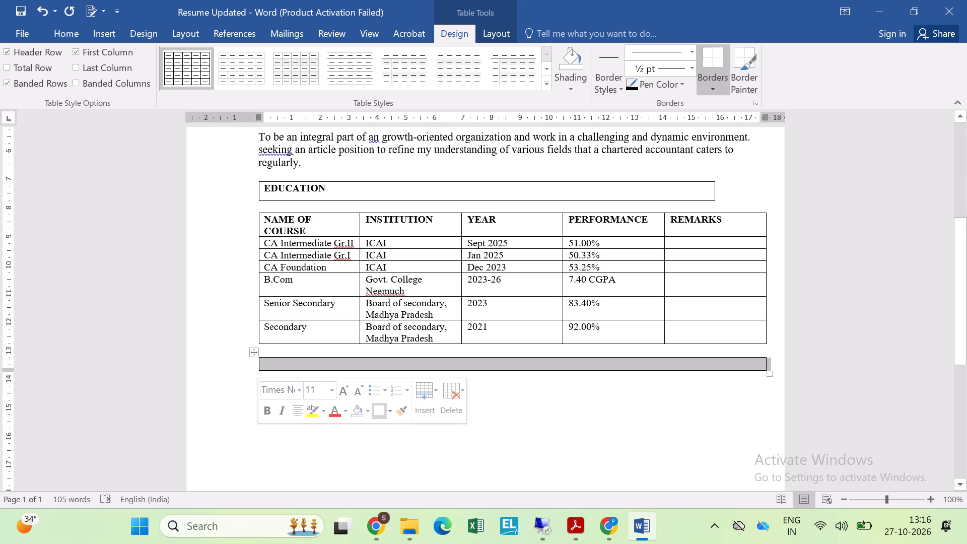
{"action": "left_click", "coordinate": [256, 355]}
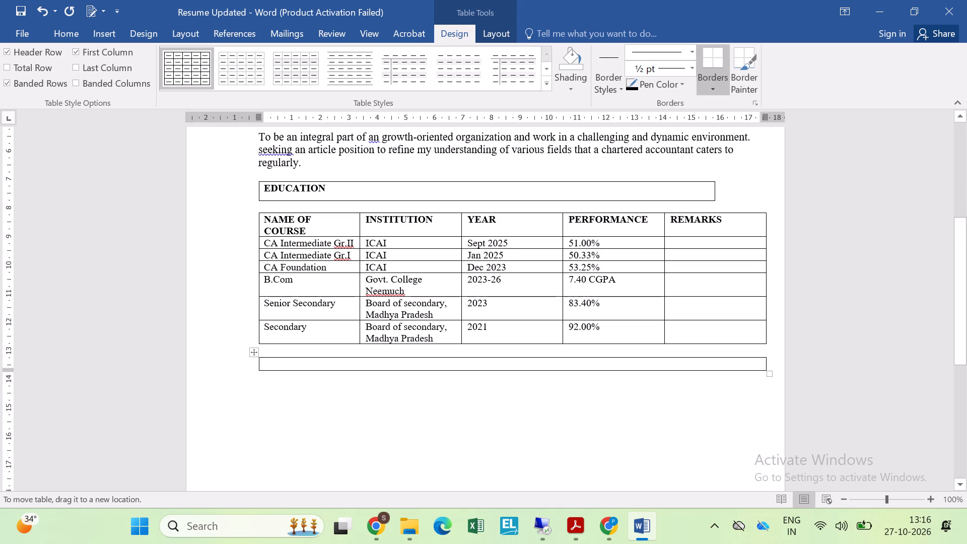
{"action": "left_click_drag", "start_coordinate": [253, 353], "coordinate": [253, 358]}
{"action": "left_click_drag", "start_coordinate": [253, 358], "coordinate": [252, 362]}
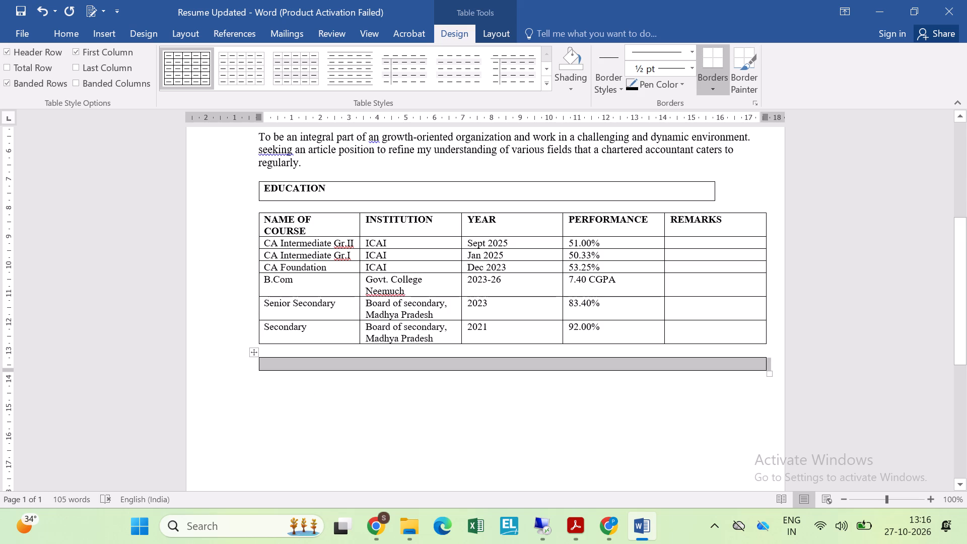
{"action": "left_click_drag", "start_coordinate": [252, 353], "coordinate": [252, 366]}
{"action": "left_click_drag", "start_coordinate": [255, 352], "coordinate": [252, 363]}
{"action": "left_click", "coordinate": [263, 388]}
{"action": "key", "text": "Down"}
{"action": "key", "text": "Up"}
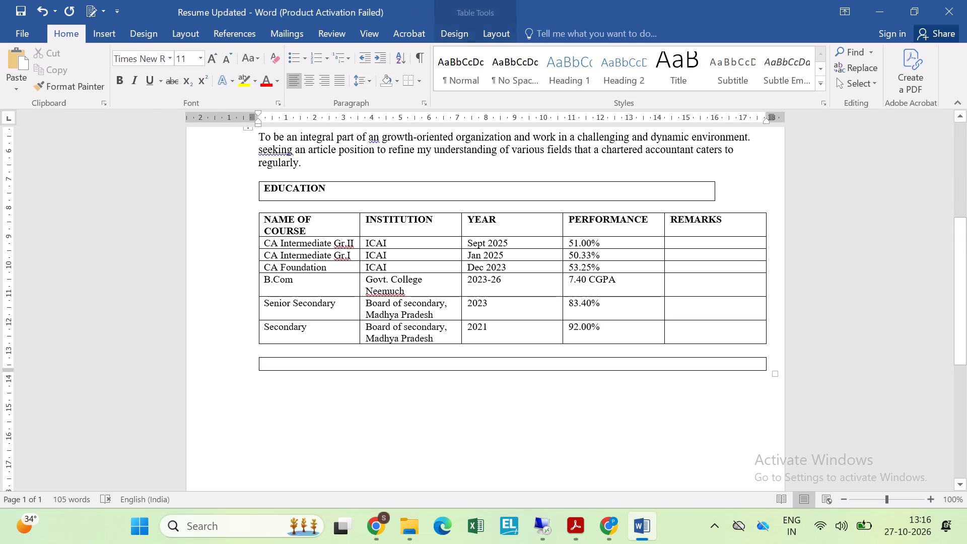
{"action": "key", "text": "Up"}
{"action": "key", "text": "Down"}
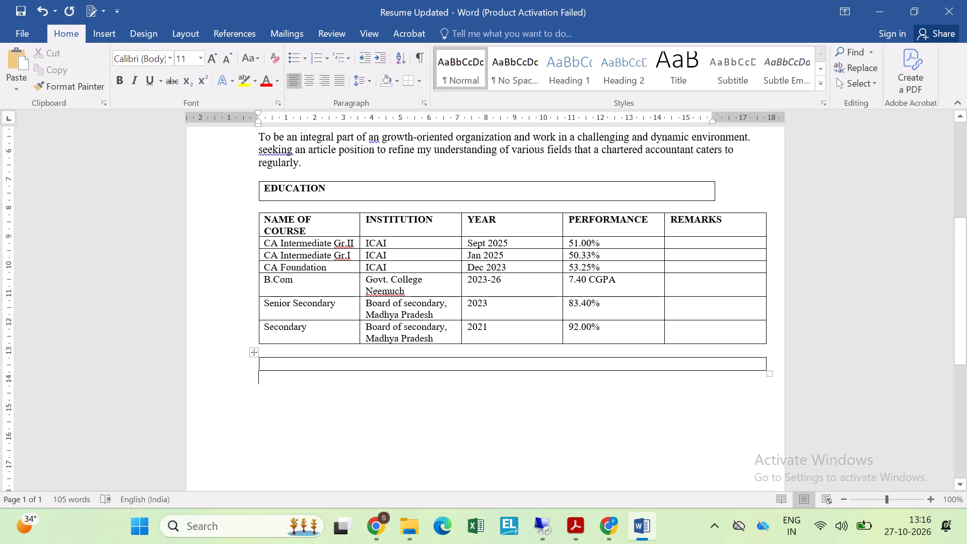
Enter the heading "WORK EXPERIENCE" in the one-cell table, checking the wording against the reference PDF resume.
{"action": "key", "text": "alt+Tab"}
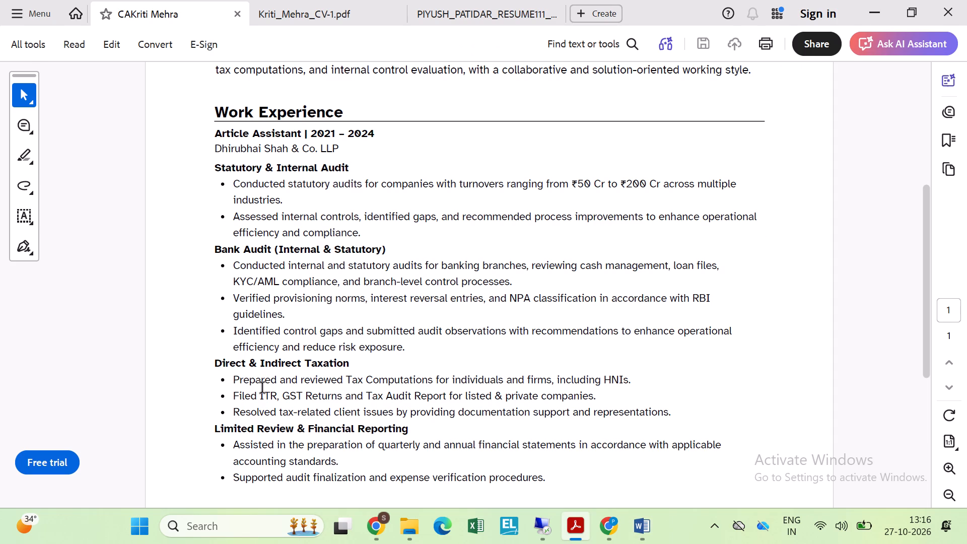
{"action": "key", "text": "alt+Tab"}
{"action": "key", "text": "Up"}
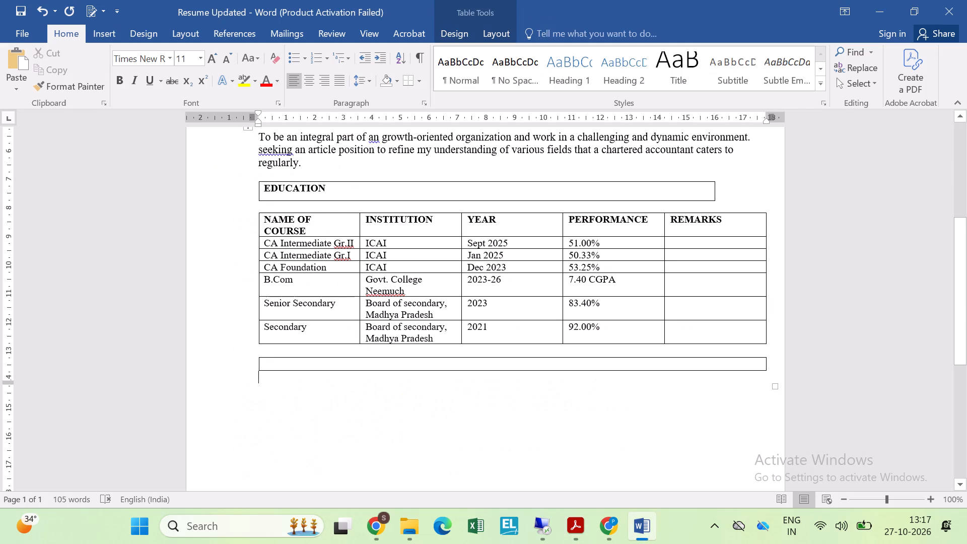
{"action": "key", "text": "Up"}
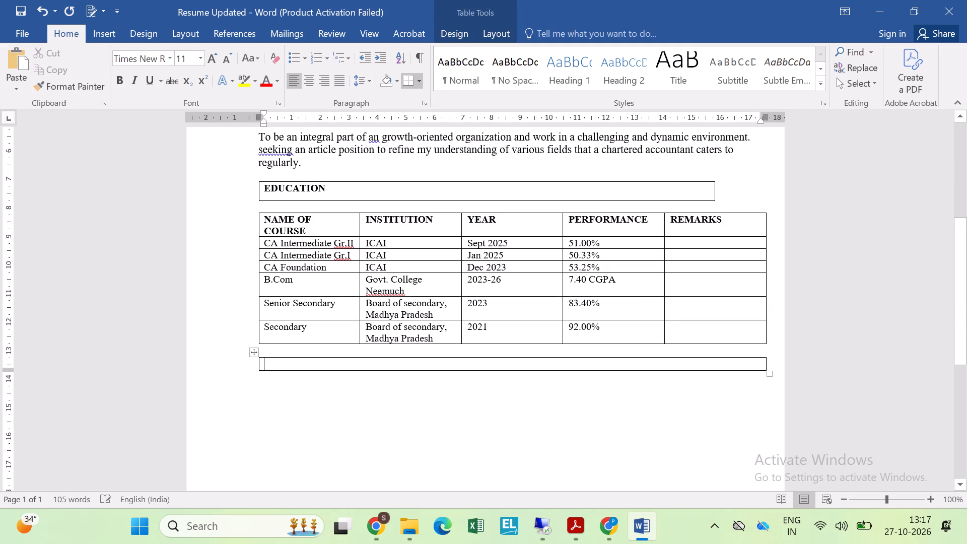
{"action": "type", "text": "WORK"}
{"action": "key", "text": "space"}
{"action": "type", "text": "EX"}
{"action": "key", "text": "alt+Tab"}
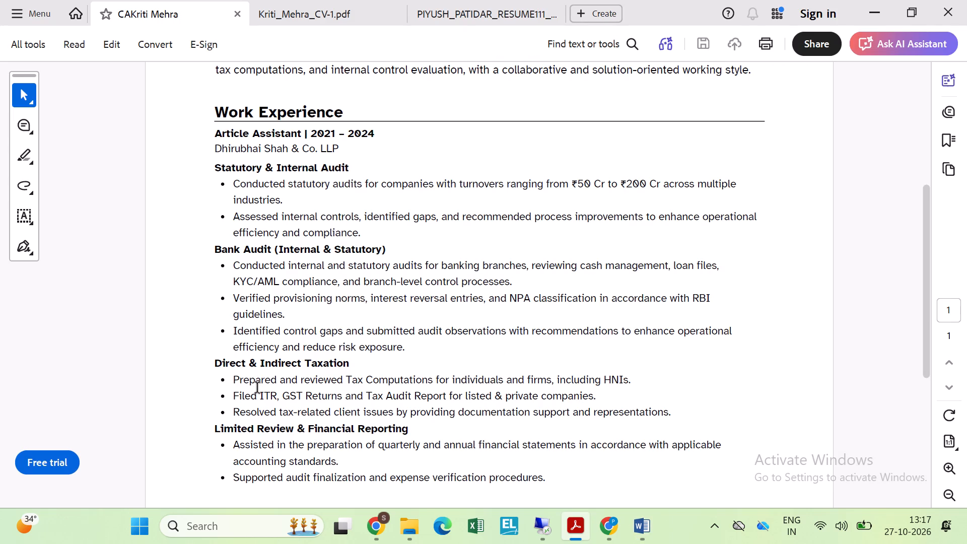
{"action": "key", "text": "alt+Tab"}
{"action": "type", "text": "PER"}
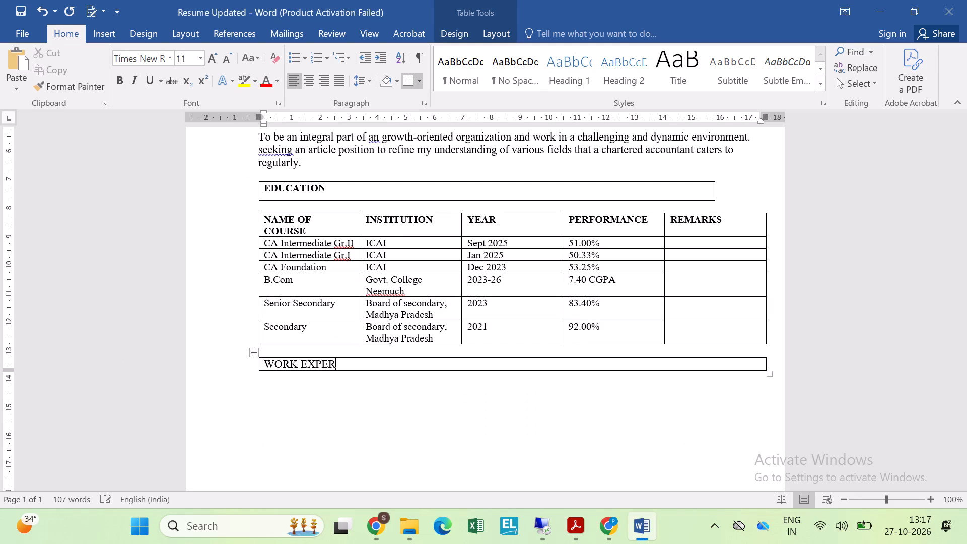
{"action": "key", "text": "shift+i"}
{"action": "key", "text": "alt+Tab"}
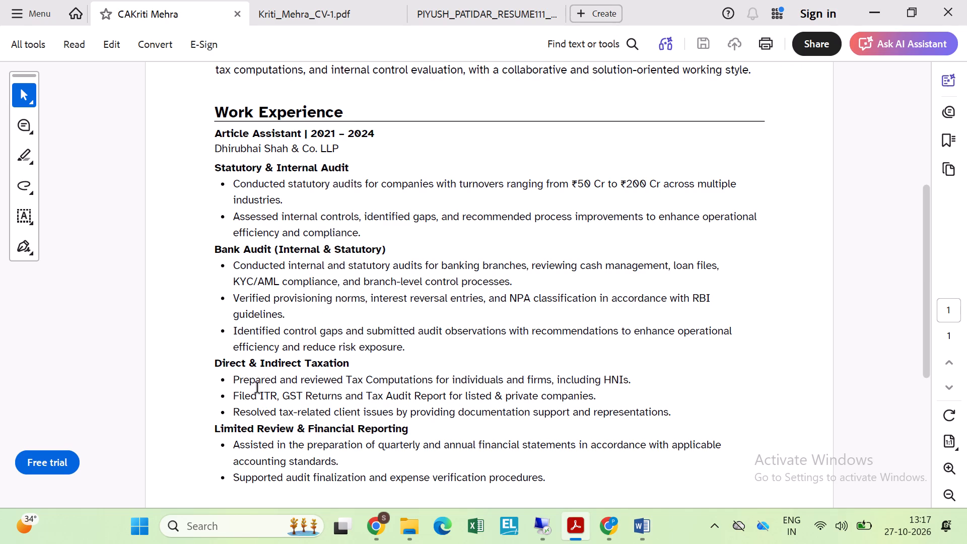
{"action": "key", "text": "alt+Tab"}
{"action": "type", "text": "ENCE"}
{"action": "key", "text": "alt+Tab"}
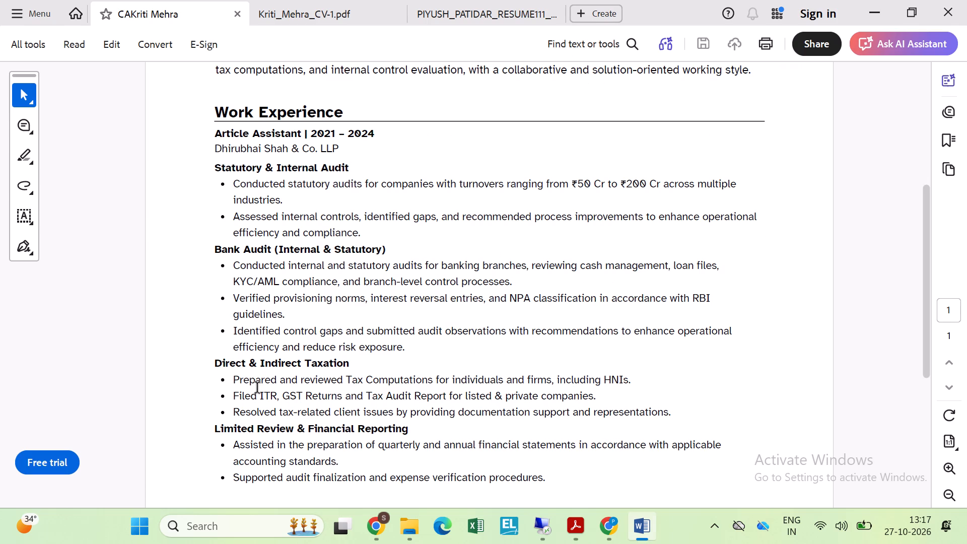
{"action": "key", "text": "alt+Tab"}
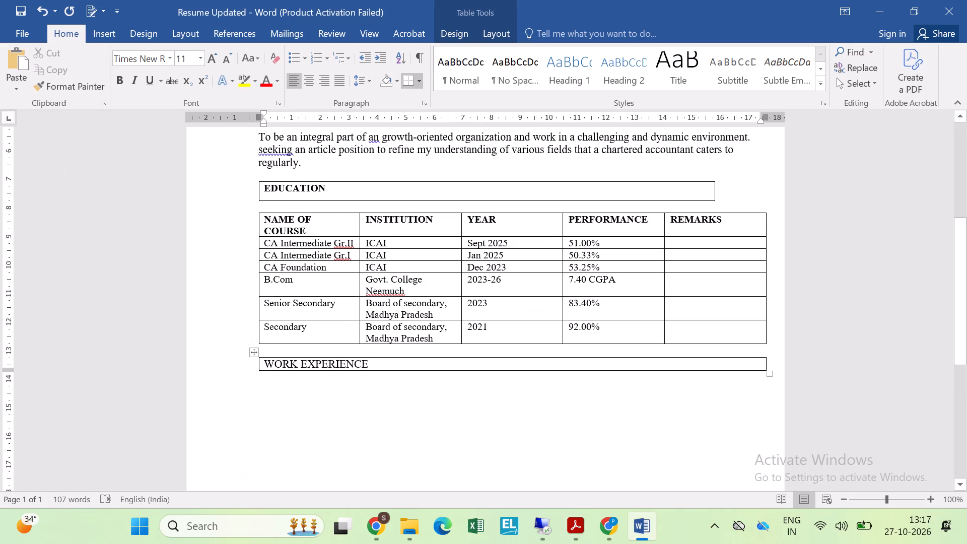
Format the WORK EXPERIENCE heading as 10 pt bold.
{"action": "key", "text": "ctrl+shift+Left"}
{"action": "key", "text": "ctrl+shift+Left"}
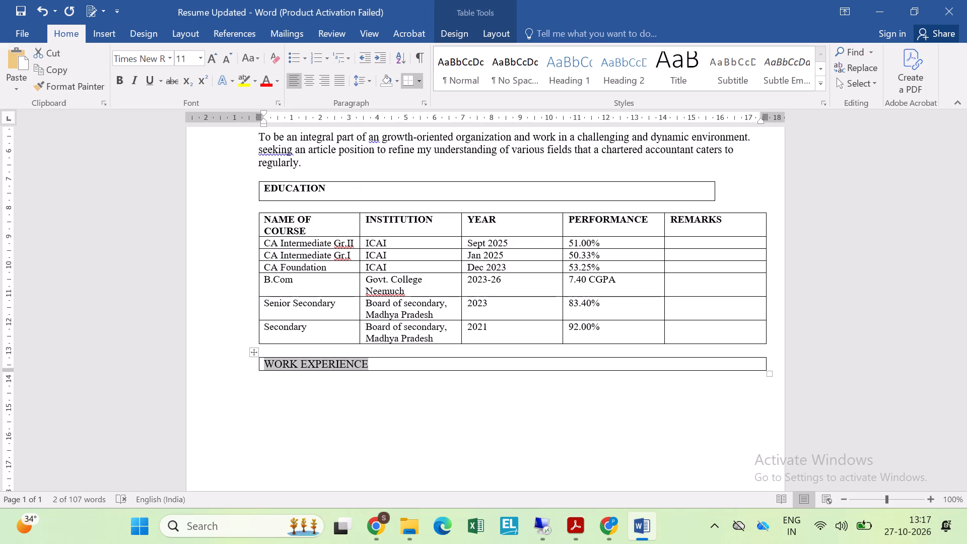
{"action": "left_click", "coordinate": [185, 63]}
{"action": "type", "text": "10"}
{"action": "key", "text": "Return"}
{"action": "key", "text": "ctrl+b"}
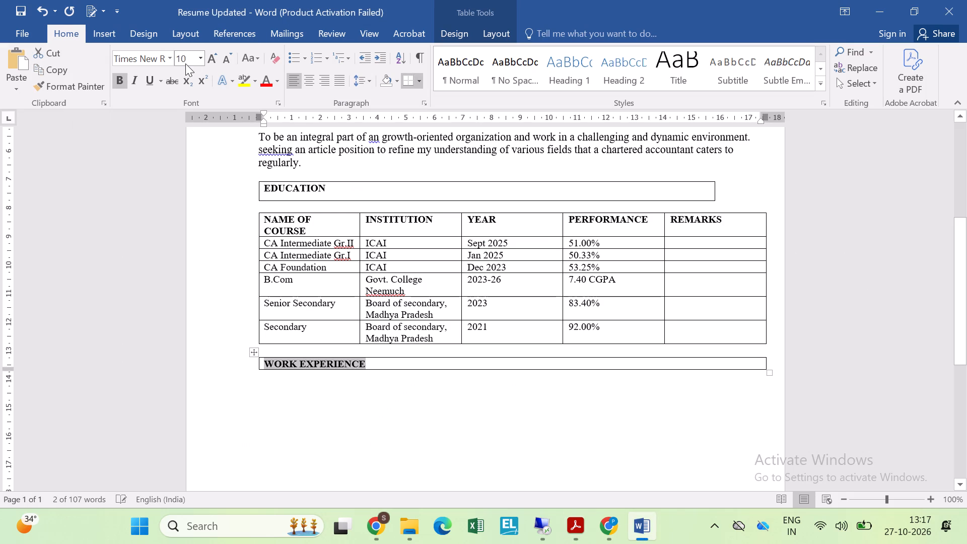
Enlarge the WORK EXPERIENCE box slightly in height, leaving some space beneath the heading text.
{"action": "left_click", "coordinate": [739, 389]}
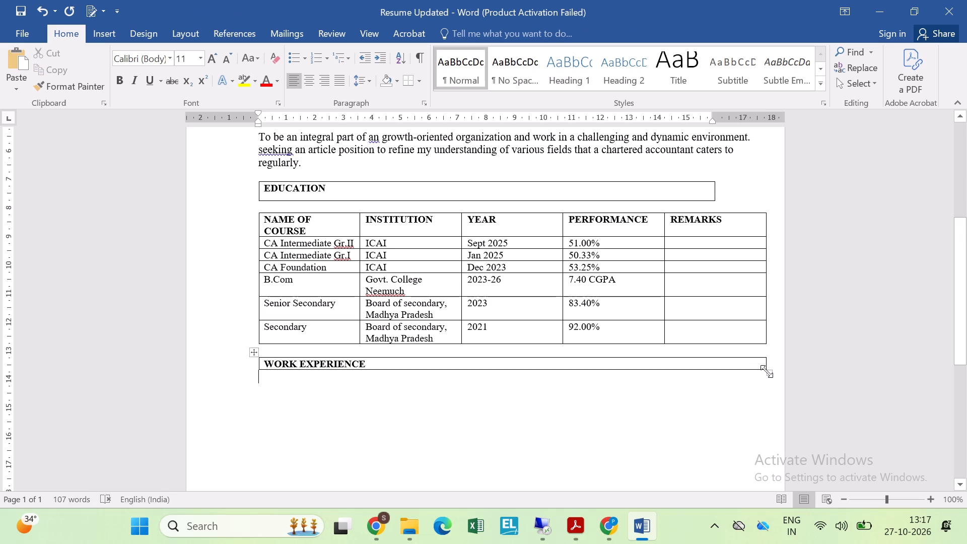
{"action": "left_click_drag", "start_coordinate": [767, 371], "coordinate": [768, 375]}
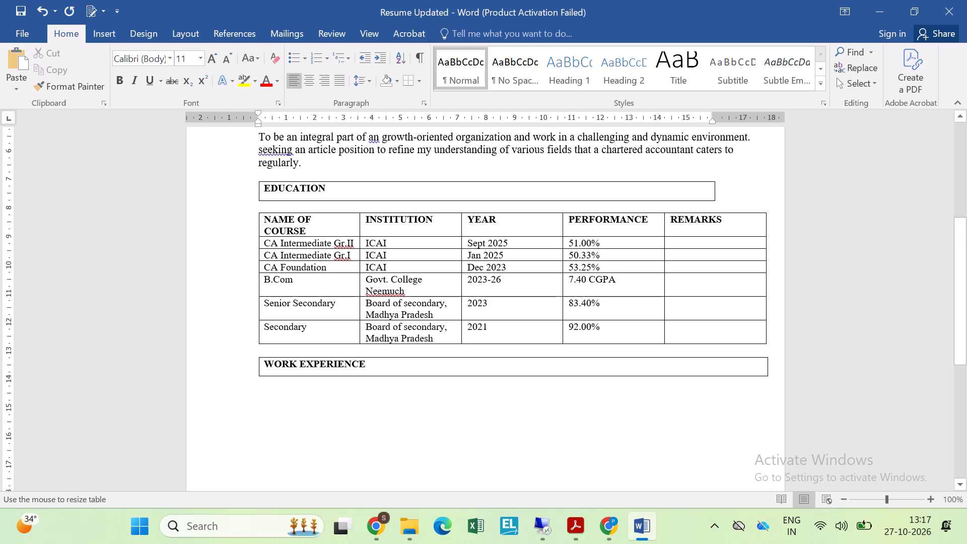
{"action": "left_click_drag", "start_coordinate": [768, 375], "coordinate": [768, 378]}
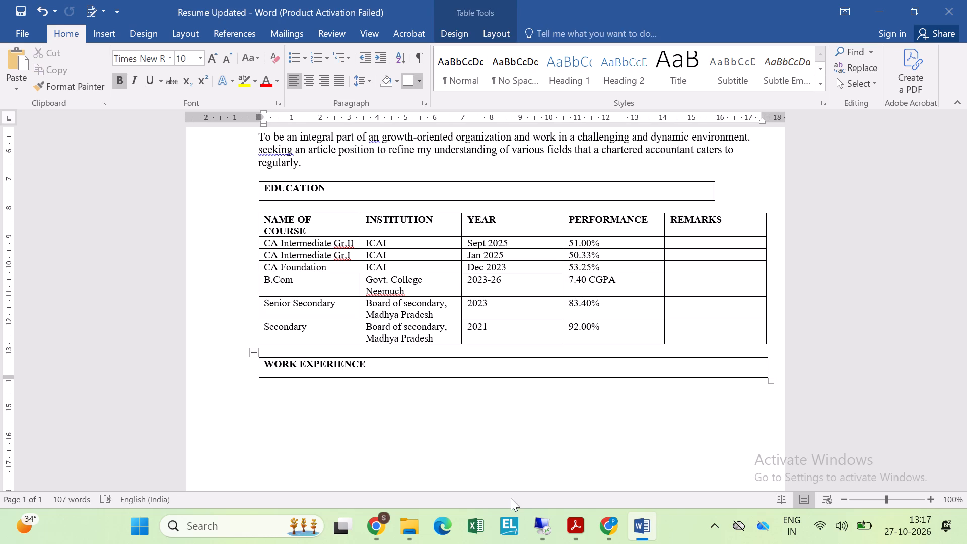
Add an extra blank line below the WORK EXPERIENCE box and return to the line directly beneath the box.
{"action": "left_click", "coordinate": [348, 425]}
{"action": "key", "text": "Down"}
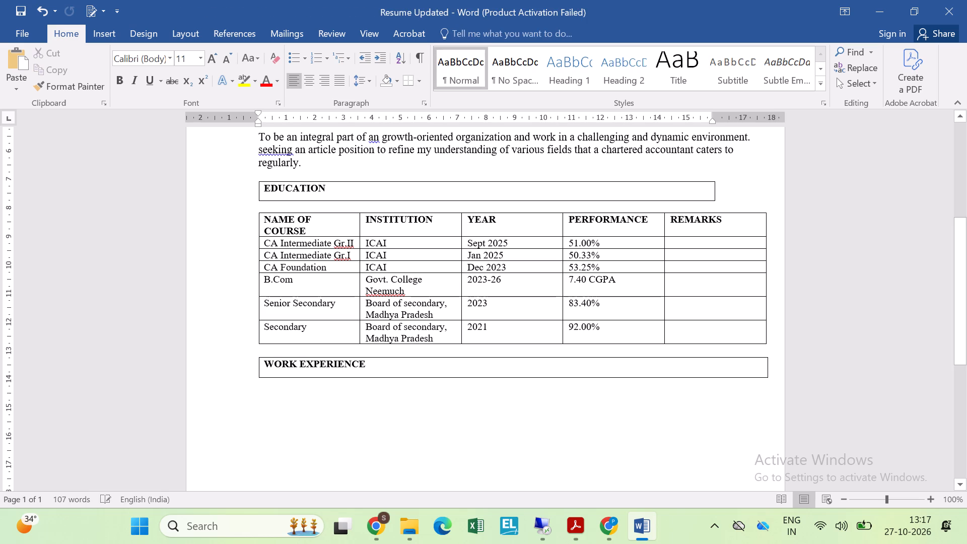
{"action": "key", "text": "alt+Tab"}
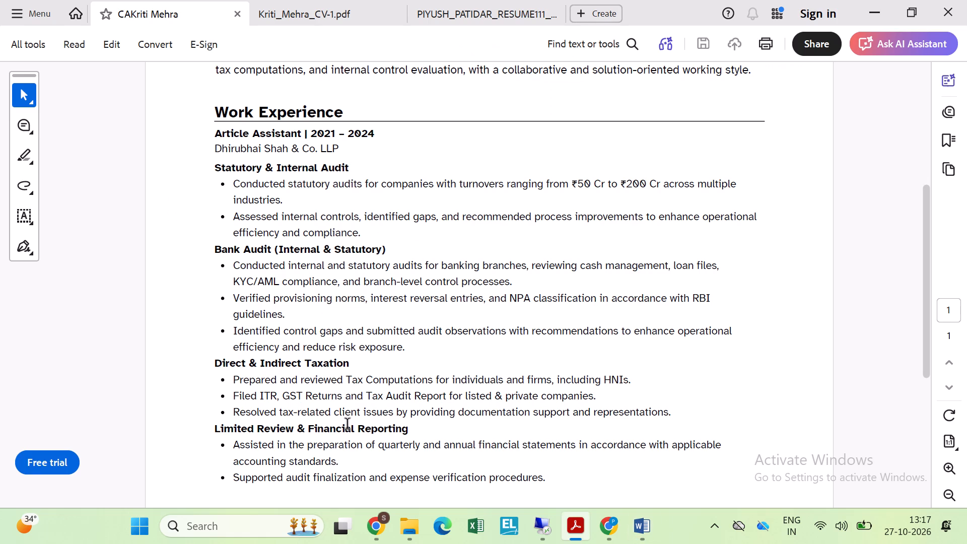
{"action": "key", "text": "alt+Tab"}
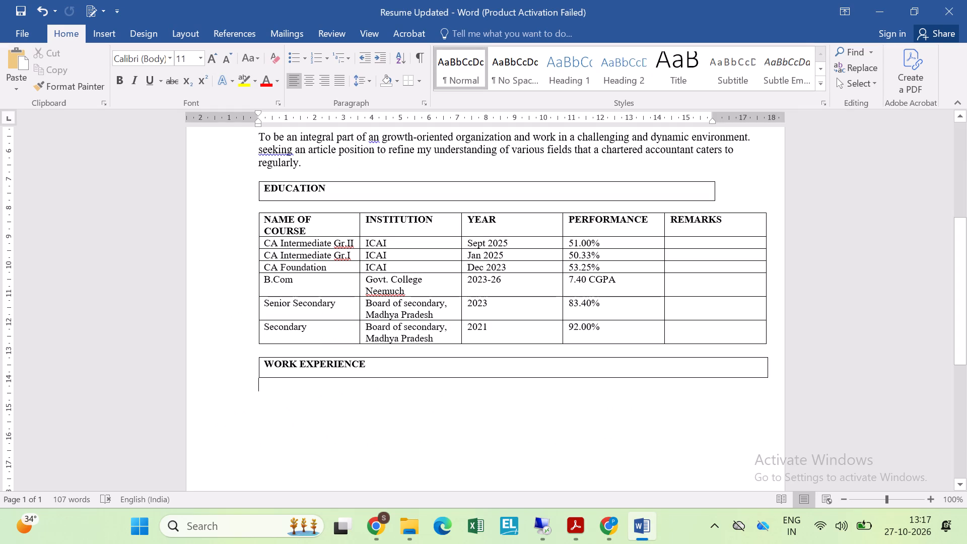
{"action": "key", "text": "Return"}
{"action": "key", "text": "Up"}
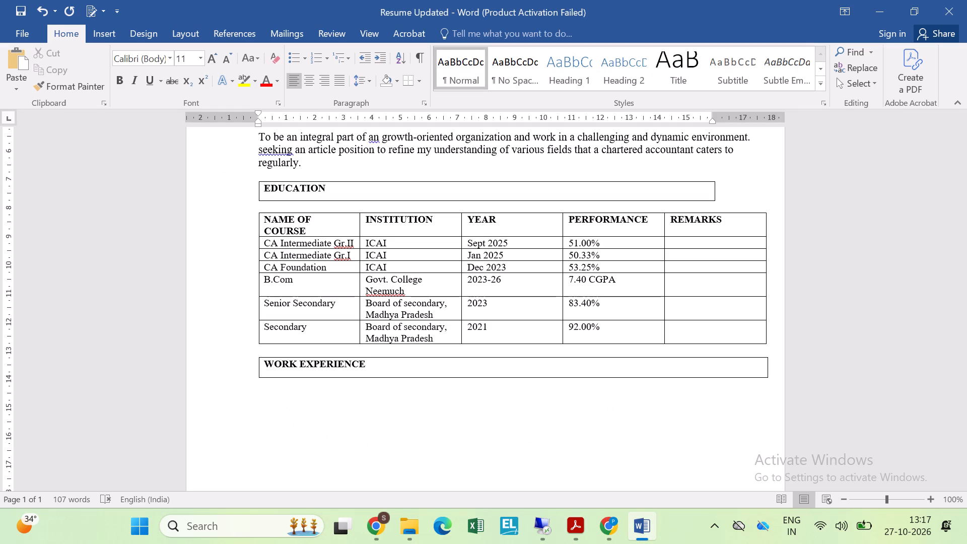
{"action": "key", "text": "Return"}
{"action": "key", "text": "shift+a"}
{"action": "key", "text": "BackSpace"}
{"action": "key", "text": "BackSpace"}
Enter "Article Assistant" directly below the WORK EXPERIENCE box, following the job title in the reference PDF and correcting the spelling.
{"action": "key", "text": "shift+a"}
{"action": "type", "text": "rtice"}
{"action": "key", "text": "BackSpace"}
{"action": "type", "text": "le"}
{"action": "key", "text": "space"}
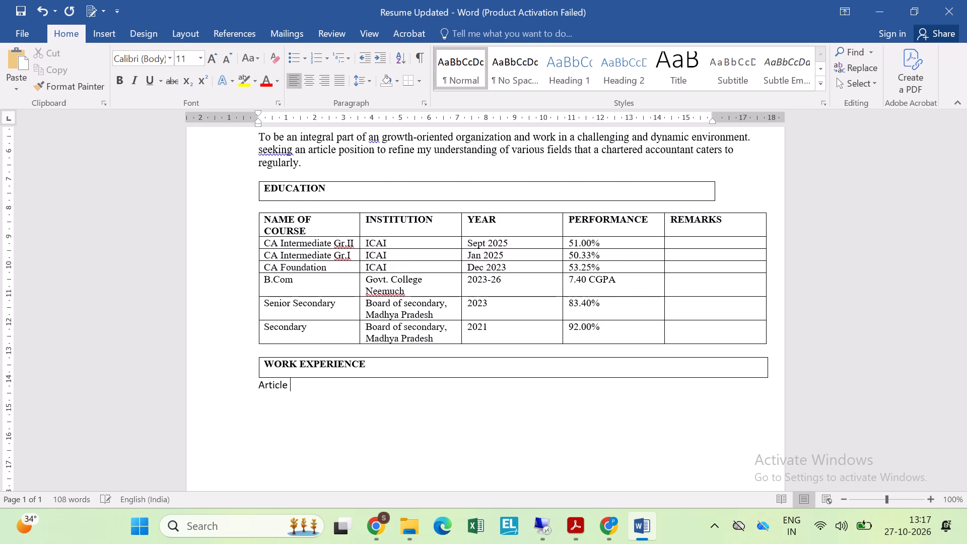
{"action": "key", "text": "alt+Tab"}
{"action": "key", "text": "alt+Tab"}
{"action": "type", "text": "Assi"}
{"action": "type", "text": "tant"}
{"action": "key", "text": "alt+Tab"}
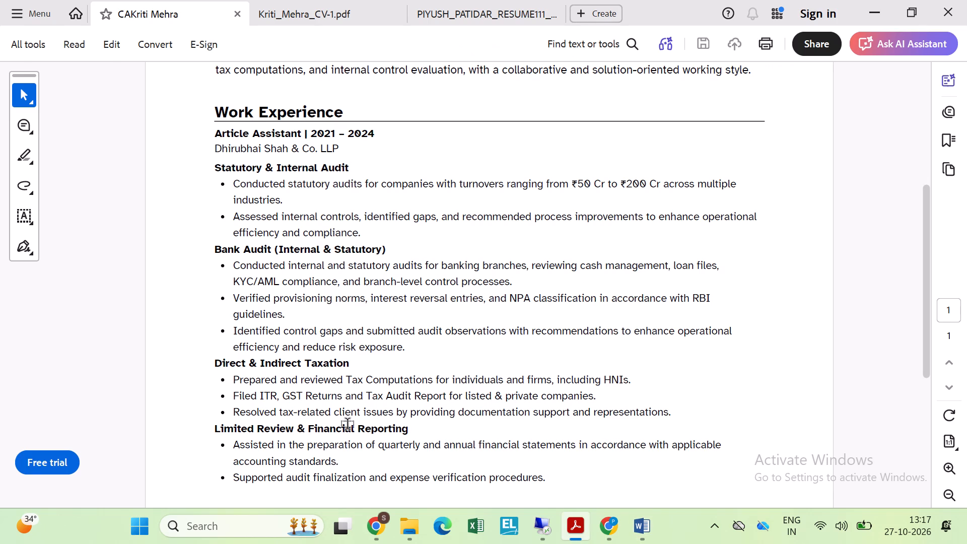
{"action": "key", "text": "alt+Tab"}
{"action": "key", "text": "n"}
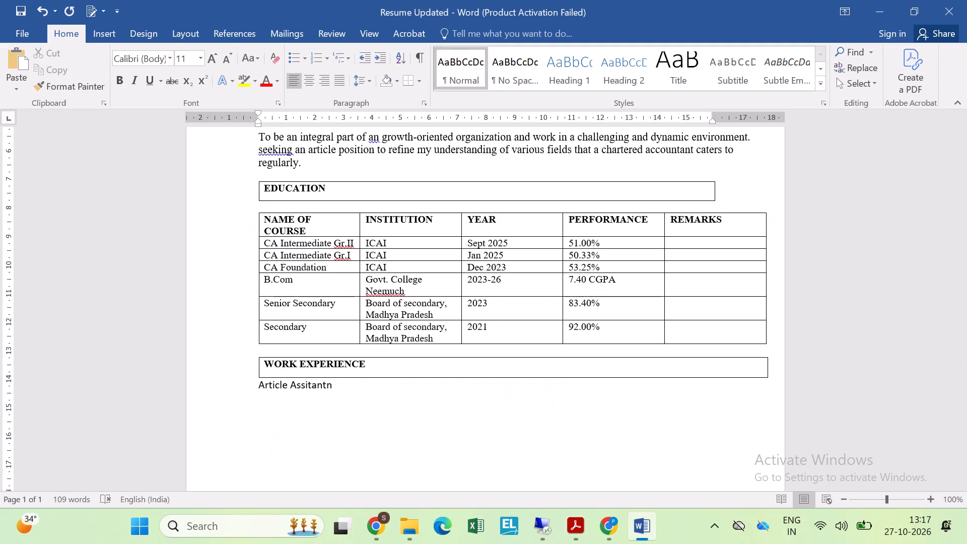
{"action": "key", "text": "BackSpace"}
{"action": "key", "text": "Left"}
{"action": "key", "text": "Left"}
{"action": "key", "text": "Left"}
{"action": "key", "text": "Left"}
{"action": "key", "text": "s"}
{"action": "key", "text": "Right"}
{"action": "key", "text": "Right"}
{"action": "key", "text": "Right"}
{"action": "key", "text": "Right"}
{"action": "key", "text": "space"}
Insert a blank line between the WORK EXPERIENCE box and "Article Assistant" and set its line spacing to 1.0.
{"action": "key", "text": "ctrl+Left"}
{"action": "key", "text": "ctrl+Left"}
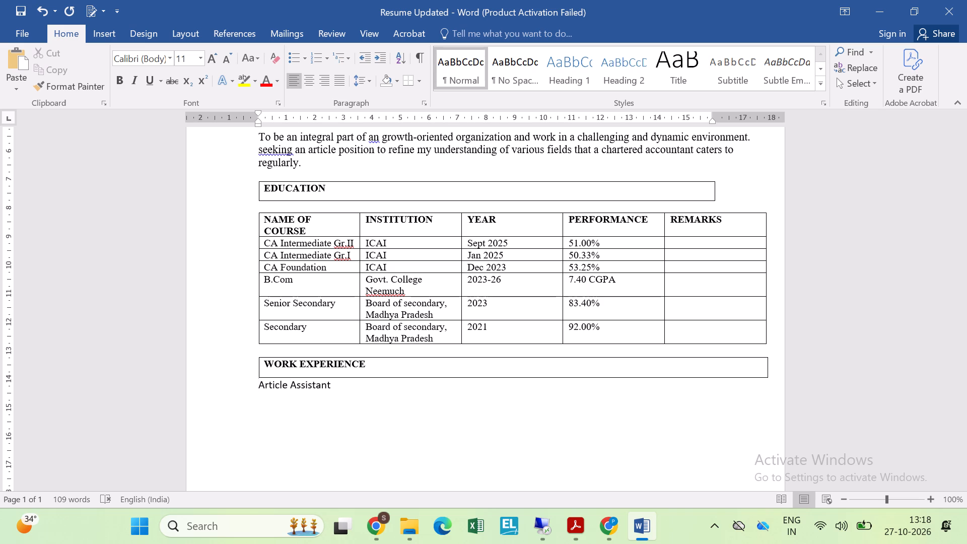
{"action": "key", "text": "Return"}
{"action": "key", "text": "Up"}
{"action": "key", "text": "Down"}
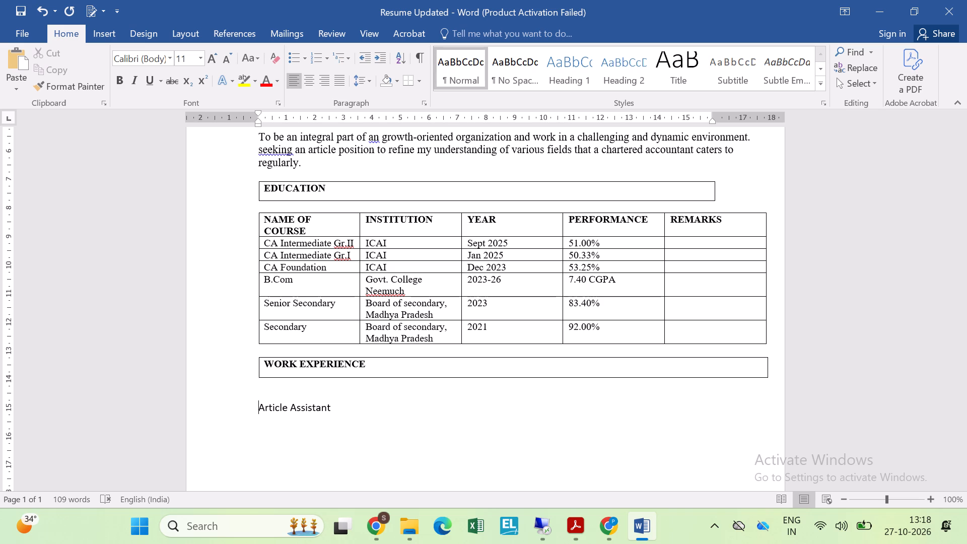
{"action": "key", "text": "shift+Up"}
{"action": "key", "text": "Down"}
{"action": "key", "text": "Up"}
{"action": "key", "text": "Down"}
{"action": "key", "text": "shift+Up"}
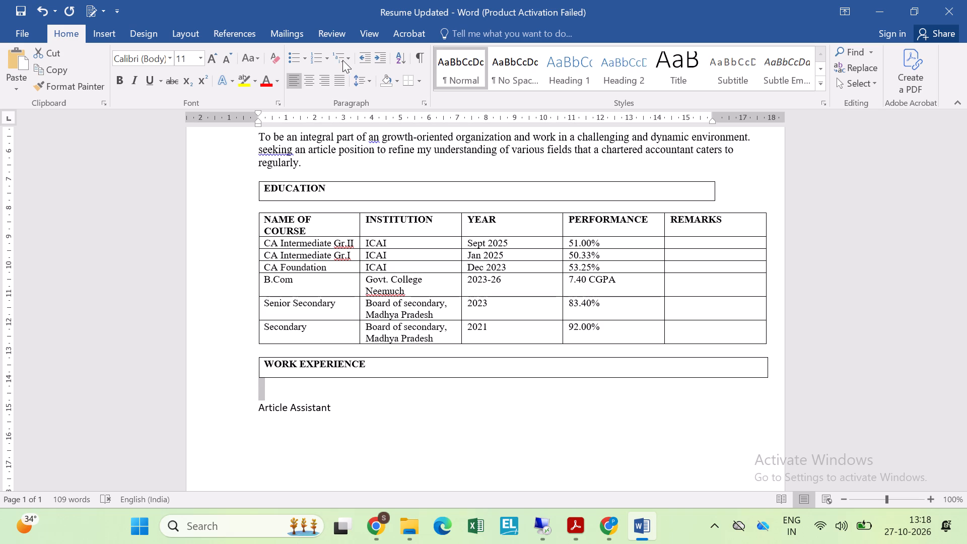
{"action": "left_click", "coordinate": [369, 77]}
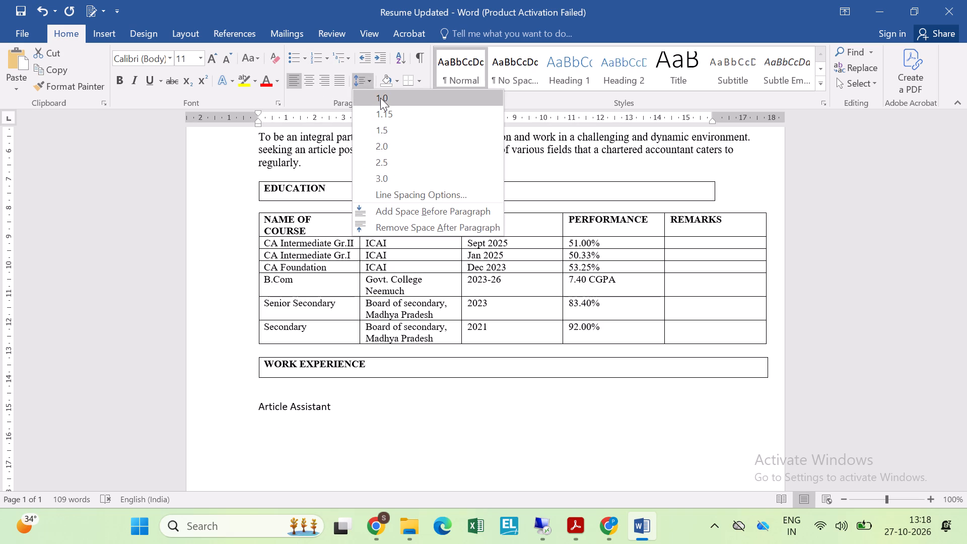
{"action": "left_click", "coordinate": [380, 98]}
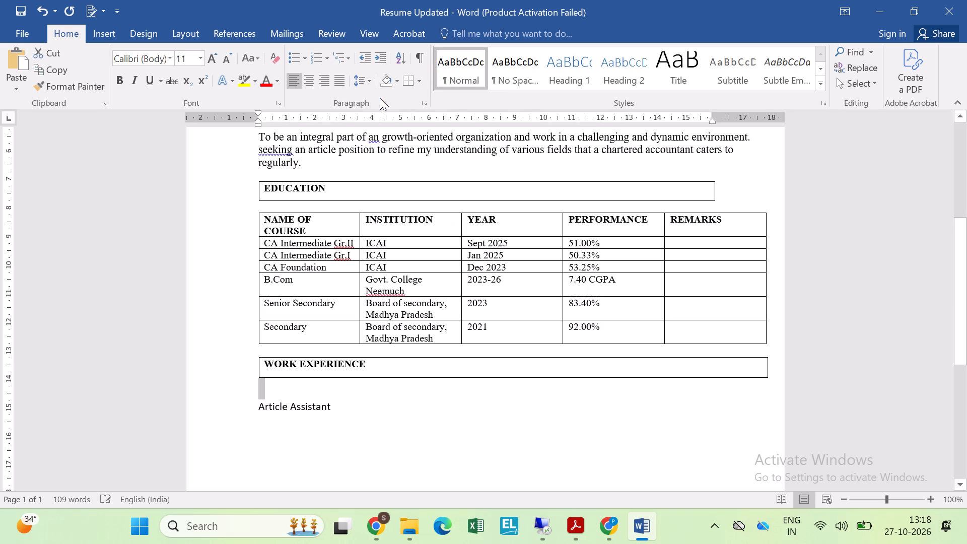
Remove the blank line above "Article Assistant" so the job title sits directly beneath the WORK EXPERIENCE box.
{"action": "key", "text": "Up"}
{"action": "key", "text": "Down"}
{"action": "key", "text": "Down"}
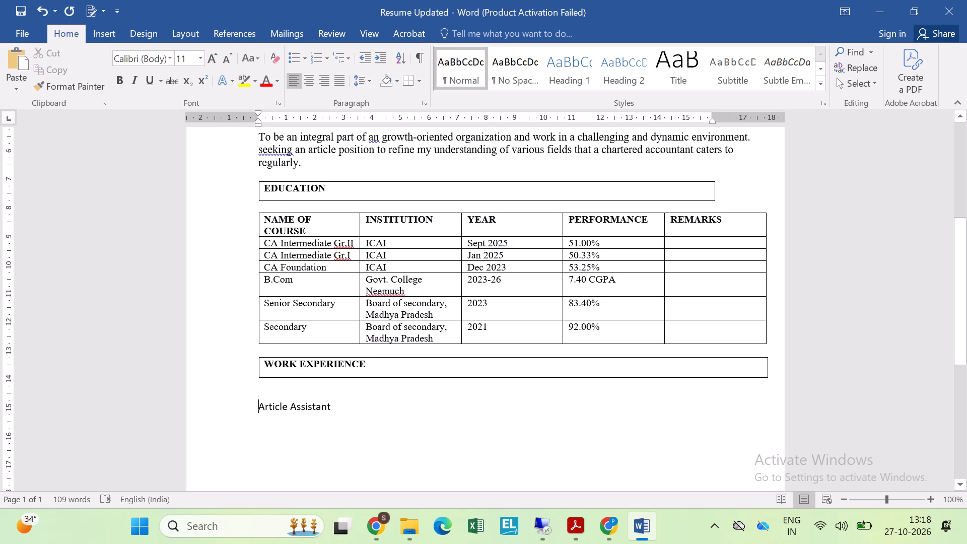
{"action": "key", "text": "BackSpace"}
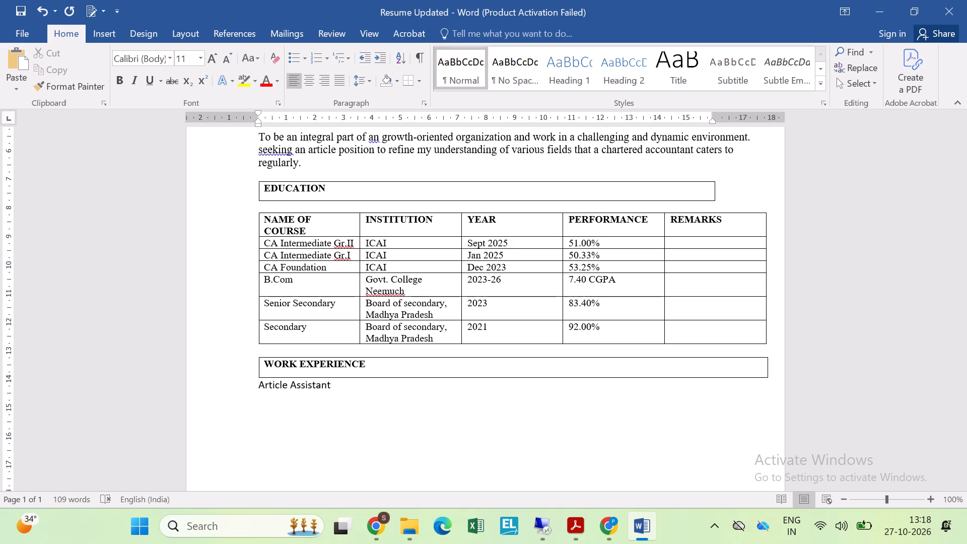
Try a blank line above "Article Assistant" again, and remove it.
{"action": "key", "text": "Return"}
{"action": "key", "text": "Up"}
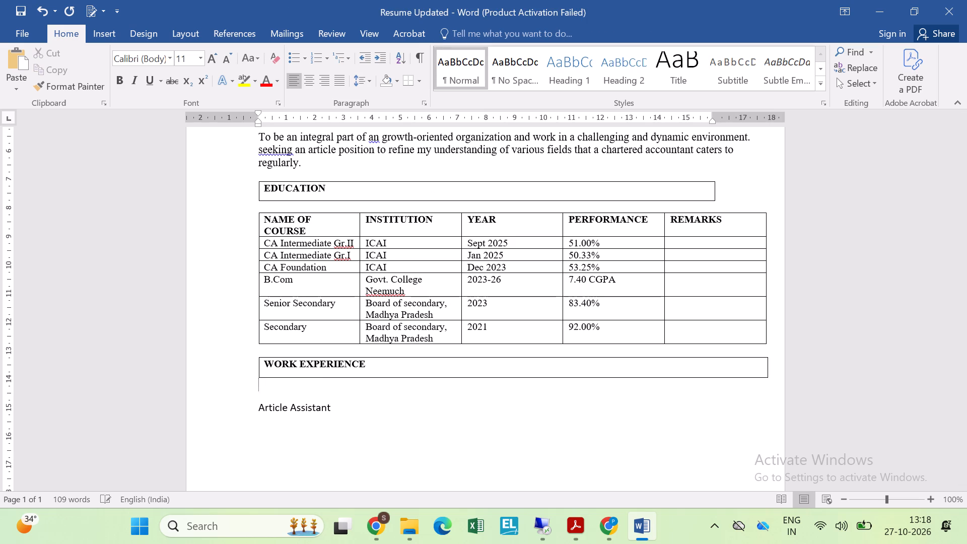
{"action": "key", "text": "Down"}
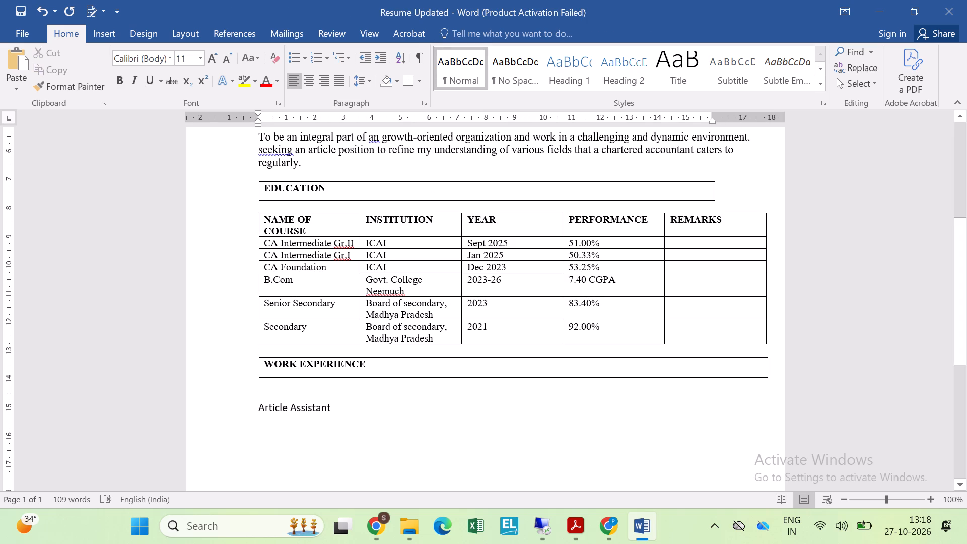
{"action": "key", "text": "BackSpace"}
Go to the end of "Article Assistant", check the job title line in the reference PDF in Acrobat, and return to Word.
{"action": "key", "text": "ctrl+Right"}
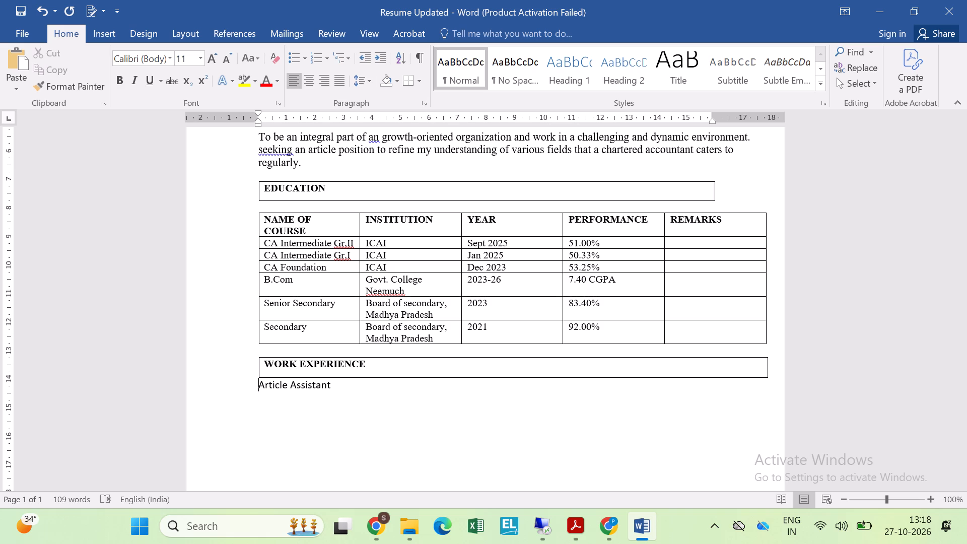
{"action": "key", "text": "ctrl+Right"}
{"action": "key", "text": "alt+Tab"}
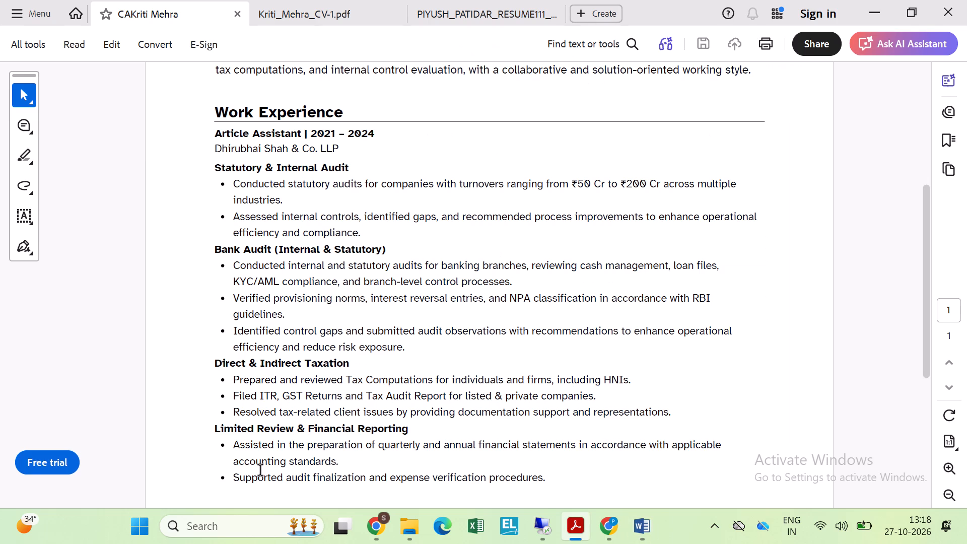
{"action": "key", "text": "alt+Tab"}
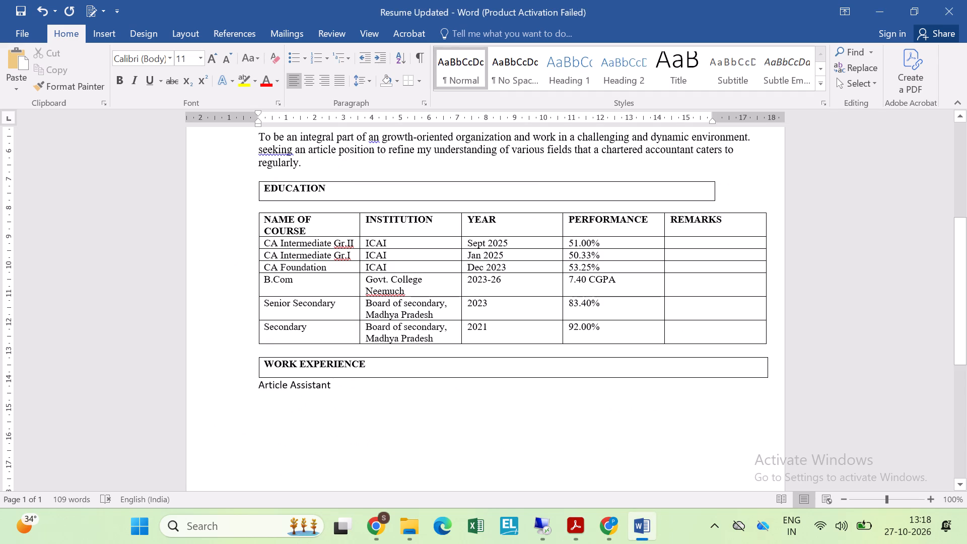
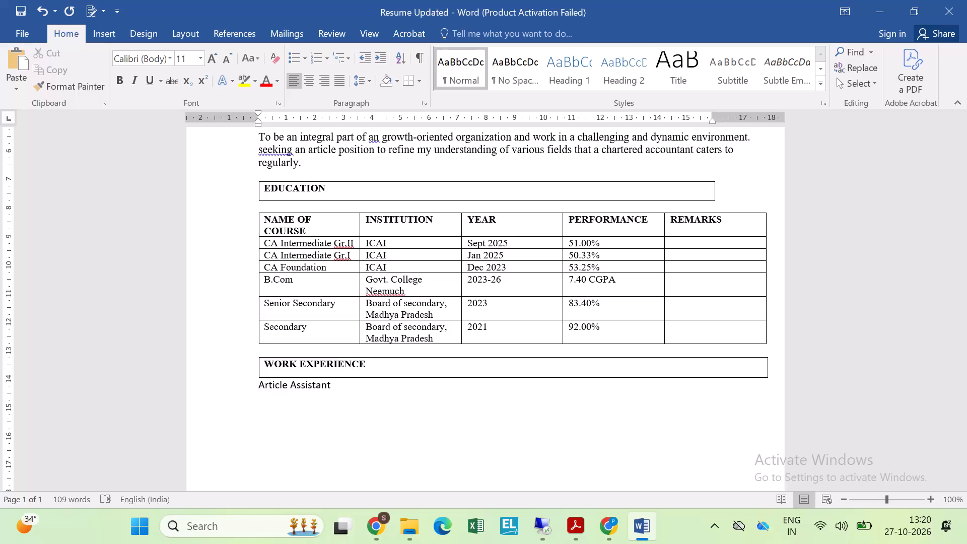
Complete the job title line as "Article Assistant | 2025-2026", checking the separator and date format against the reference PDF in Acrobat.
{"action": "key", "text": "ctrl+Right"}
{"action": "key", "text": "ctrl+Right"}
{"action": "key", "text": "ctrl+Right"}
{"action": "key", "text": "ctrl+Left"}
{"action": "key", "text": "backslash"}
{"action": "key", "text": "BackSpace"}
{"action": "key", "text": "shift+bar"}
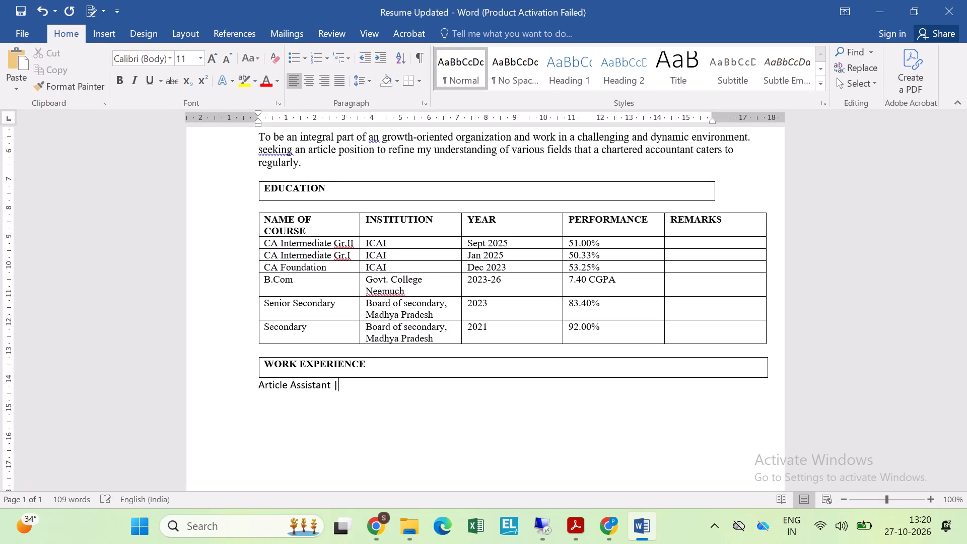
{"action": "key", "text": "alt+Tab"}
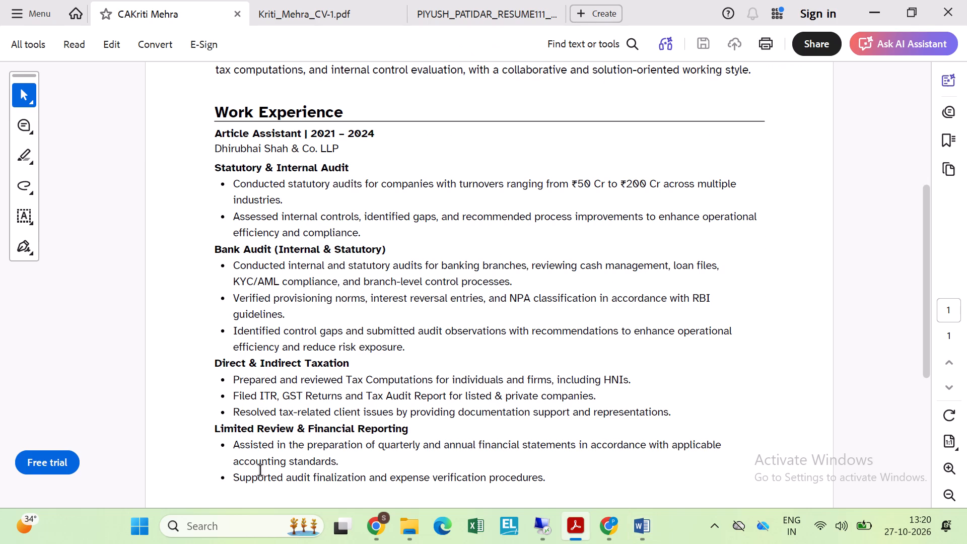
{"action": "key", "text": "alt+Tab"}
{"action": "key", "text": "space"}
{"action": "type", "text": "2025"}
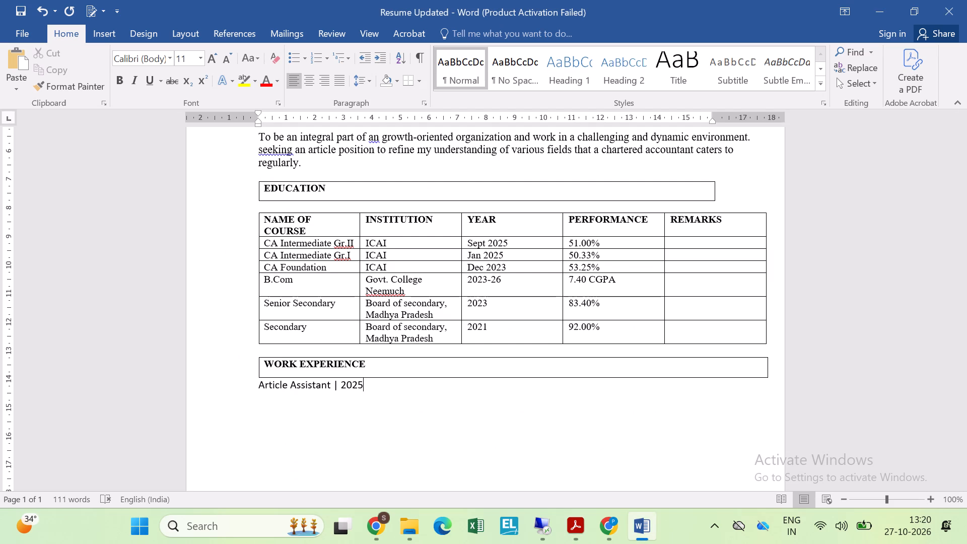
{"action": "type", "text": "-2"}
{"action": "type", "text": "02"}
{"action": "key", "text": "6"}
Enter the firm name "Surana Naveen & Associaties" on the line below the job title, consulting the reference PDF in Acrobat.
{"action": "key", "text": "Down"}
{"action": "key", "text": "alt+Tab"}
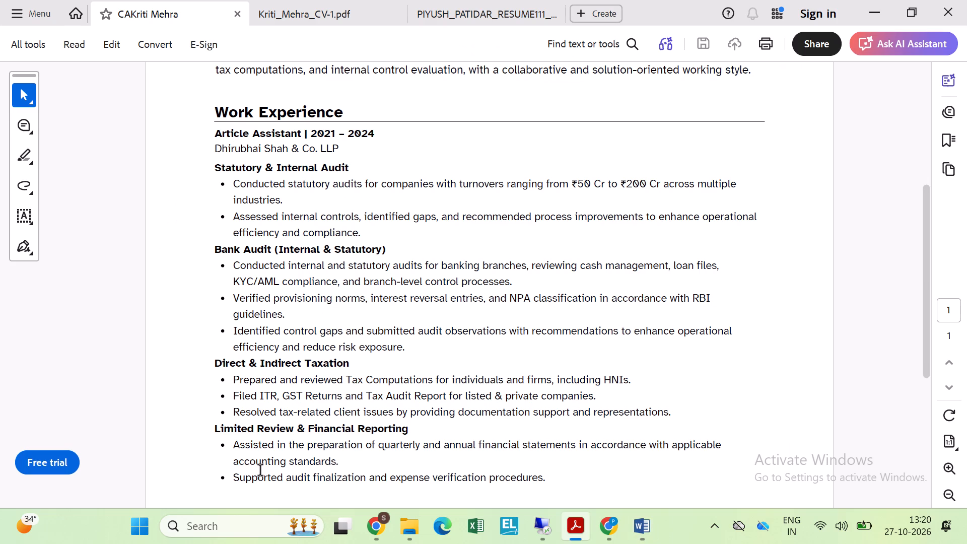
{"action": "key", "text": "alt+Tab"}
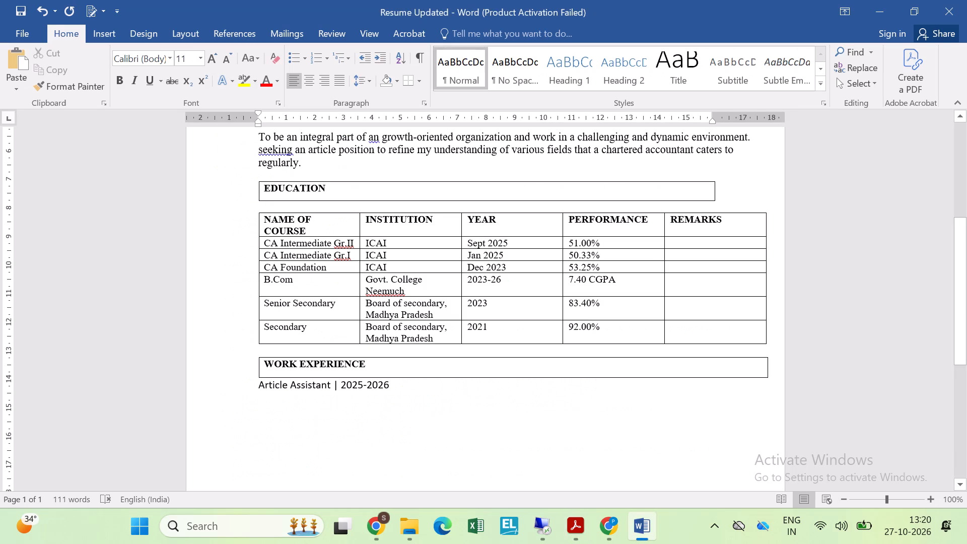
{"action": "type", "text": "Surana Naveen"}
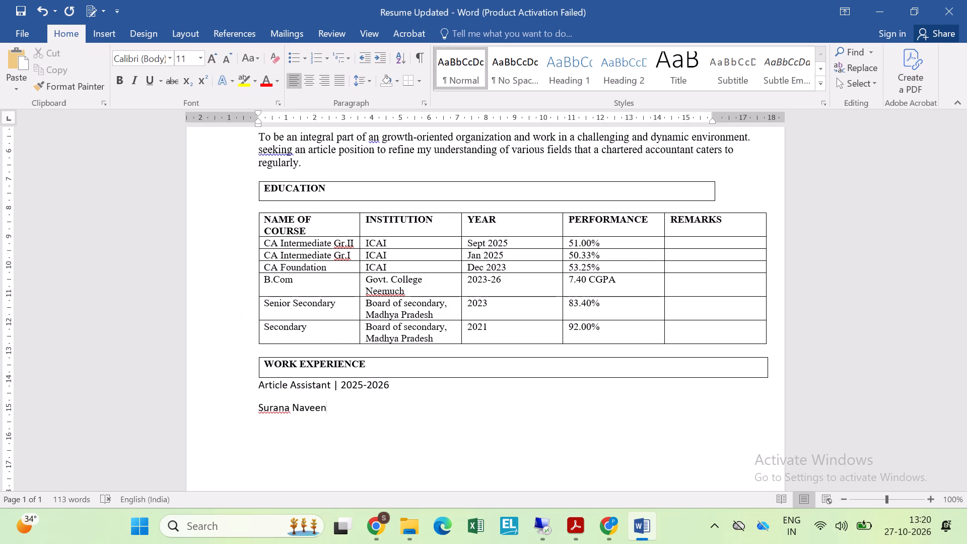
{"action": "key", "text": "space"}
{"action": "type", "text": "& Asso"}
{"action": "type", "text": "ciaties"}
{"action": "key", "text": "Down"}
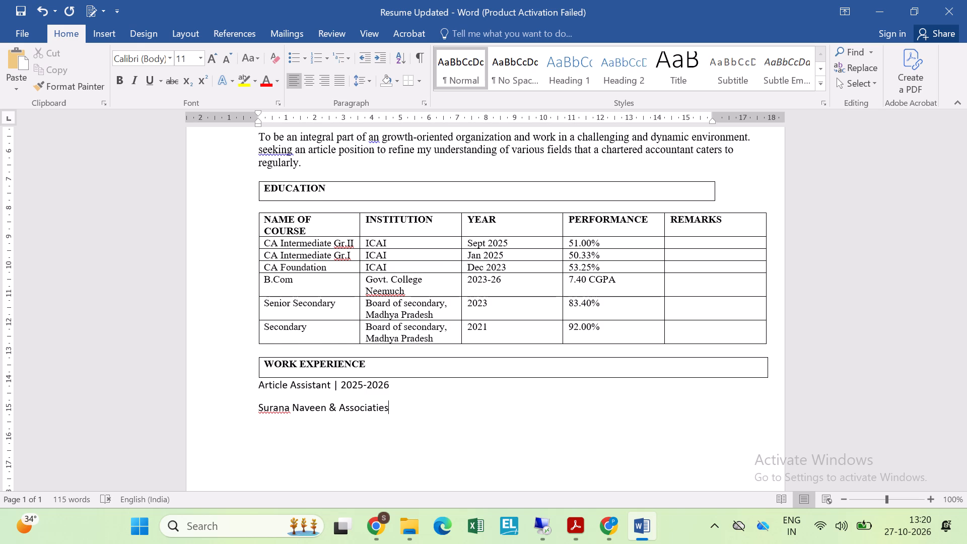
{"action": "key", "text": "alt+Tab"}
{"action": "key", "text": "alt+Tab"}
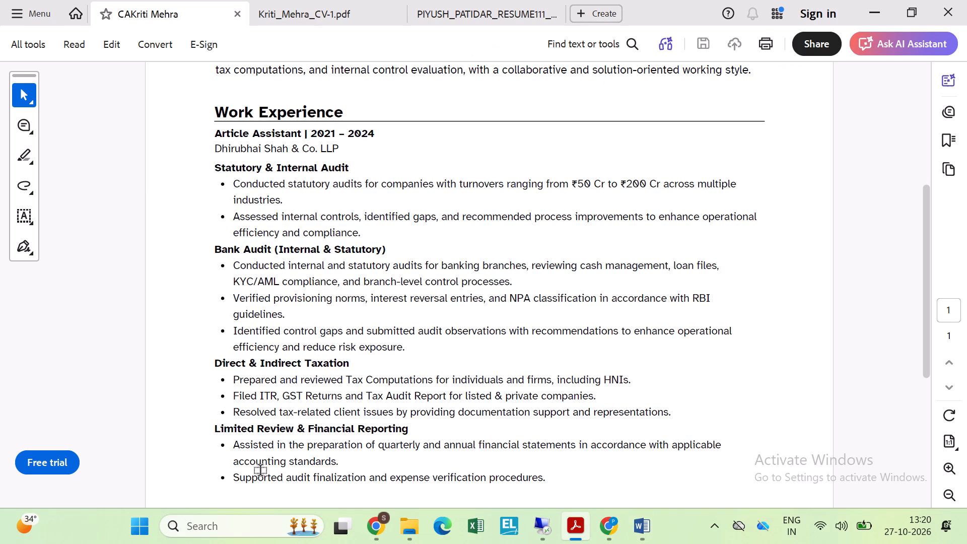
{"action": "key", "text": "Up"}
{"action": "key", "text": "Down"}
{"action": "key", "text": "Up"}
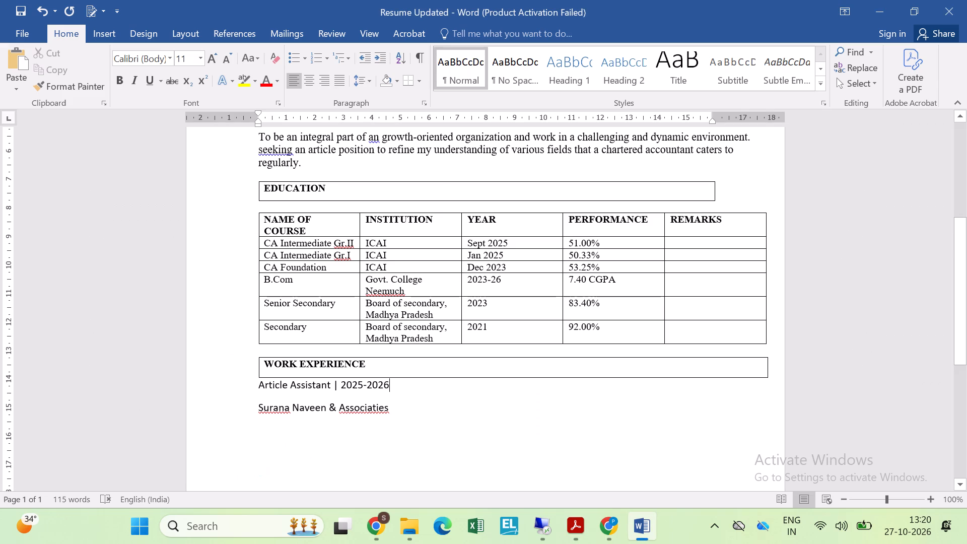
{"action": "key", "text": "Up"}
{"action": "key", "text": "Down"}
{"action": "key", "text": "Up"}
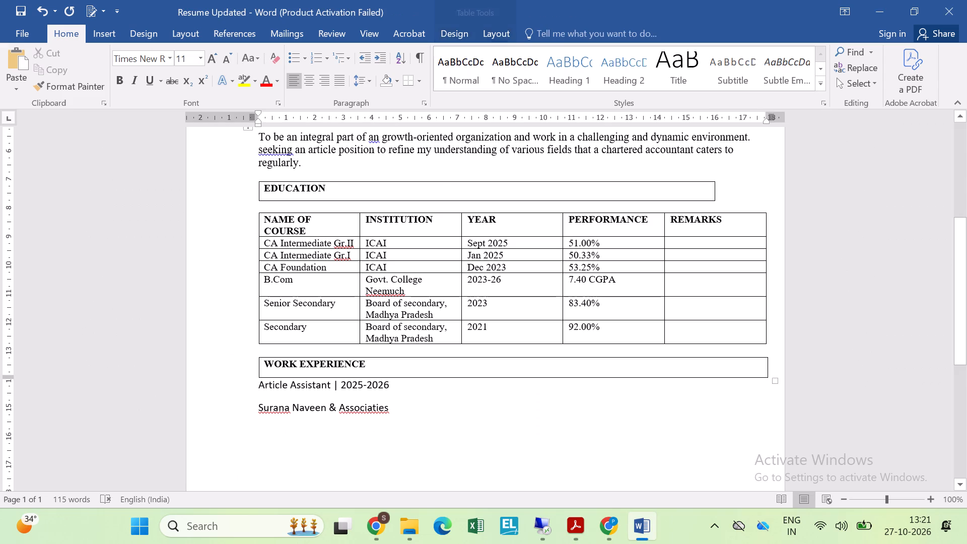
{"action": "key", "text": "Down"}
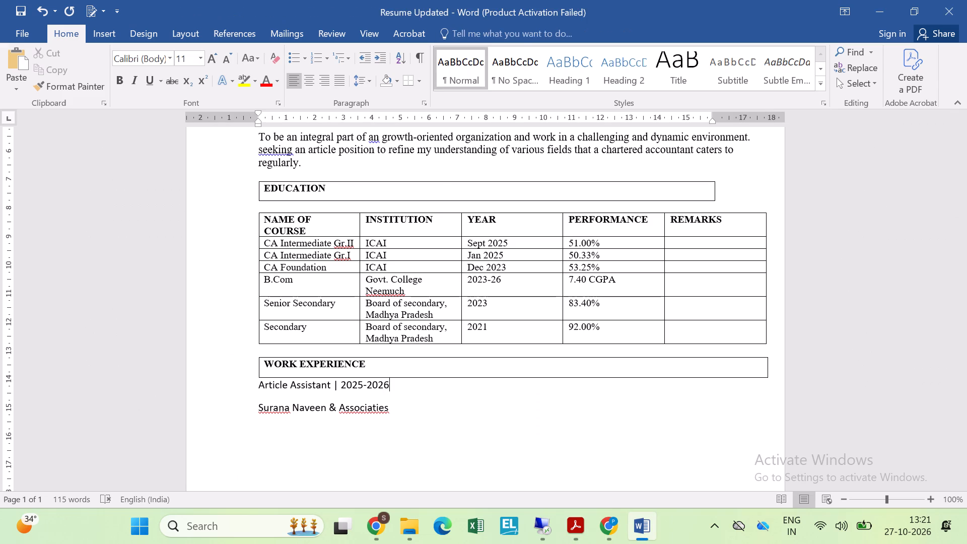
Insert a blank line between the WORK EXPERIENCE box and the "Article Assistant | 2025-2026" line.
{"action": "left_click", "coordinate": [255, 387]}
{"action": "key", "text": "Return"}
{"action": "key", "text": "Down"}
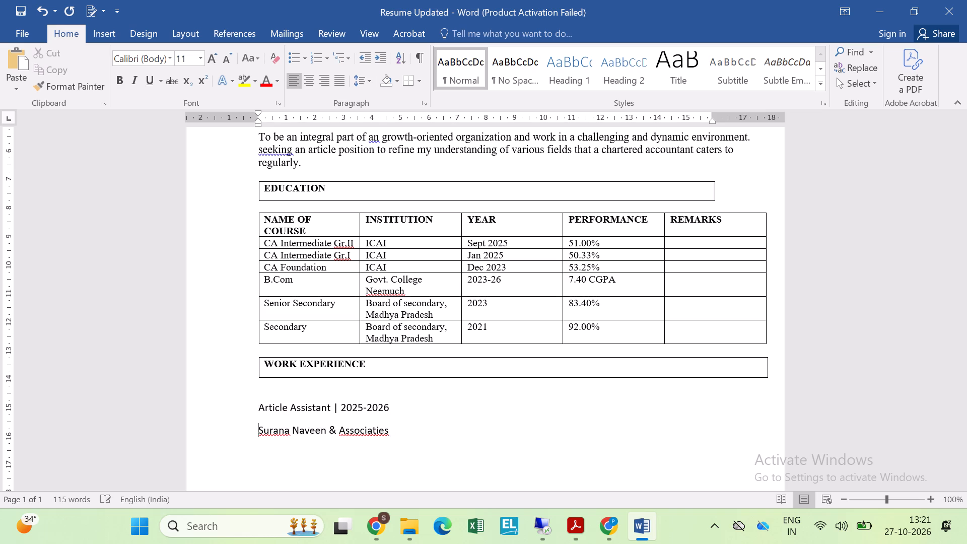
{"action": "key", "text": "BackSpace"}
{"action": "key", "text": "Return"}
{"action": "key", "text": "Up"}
Remove the space after paragraph from the job title and firm name lines.
{"action": "key", "text": "shift+Down"}
{"action": "key", "text": "shift+Down"}
{"action": "key", "text": "shift+Down"}
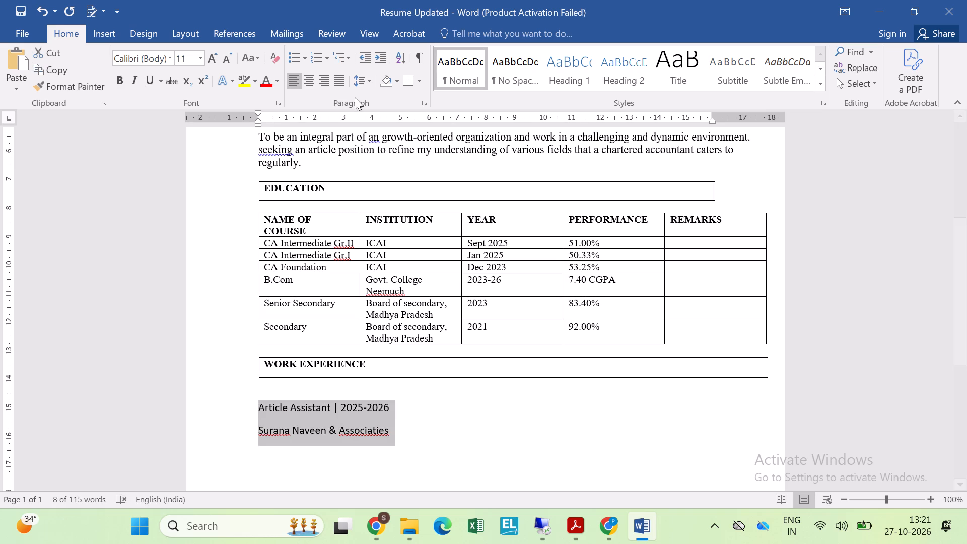
{"action": "left_click", "coordinate": [373, 81]}
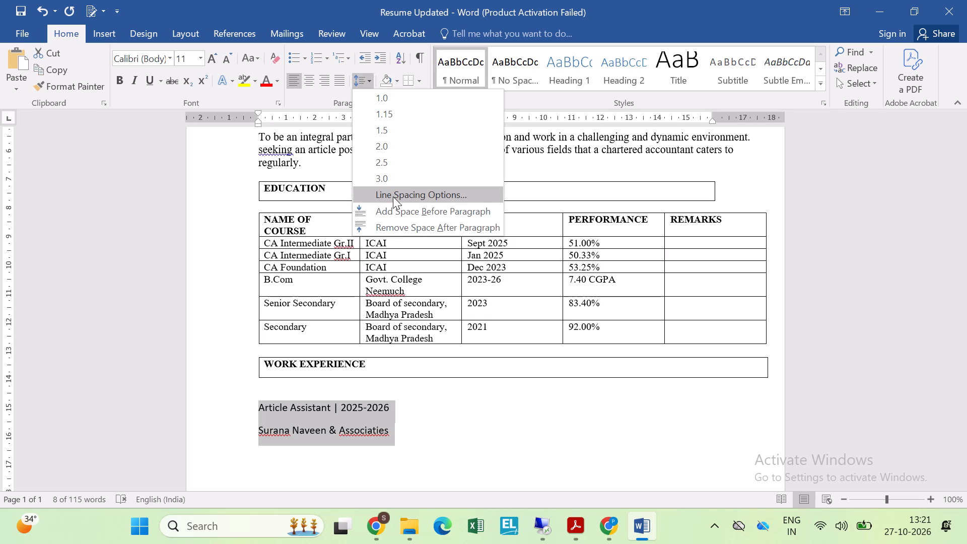
{"action": "left_click", "coordinate": [390, 230]}
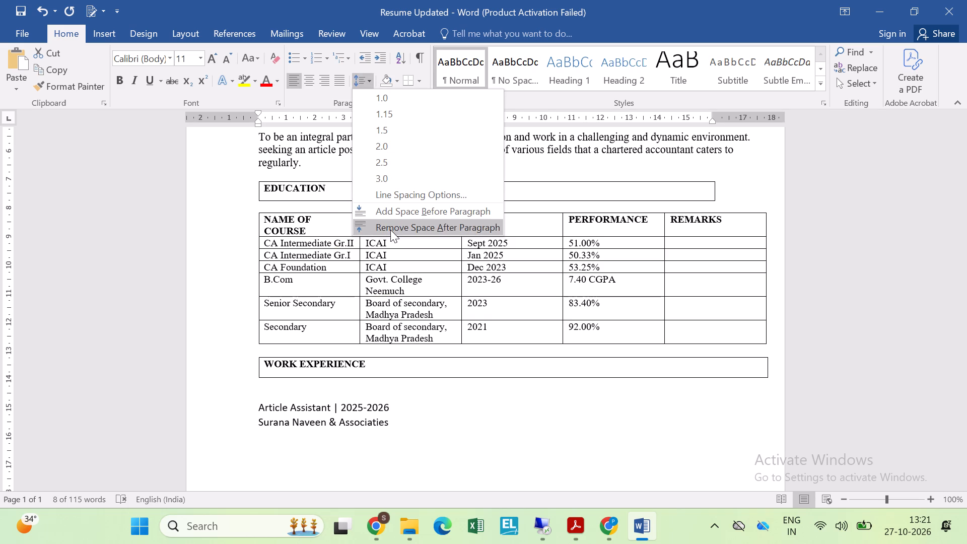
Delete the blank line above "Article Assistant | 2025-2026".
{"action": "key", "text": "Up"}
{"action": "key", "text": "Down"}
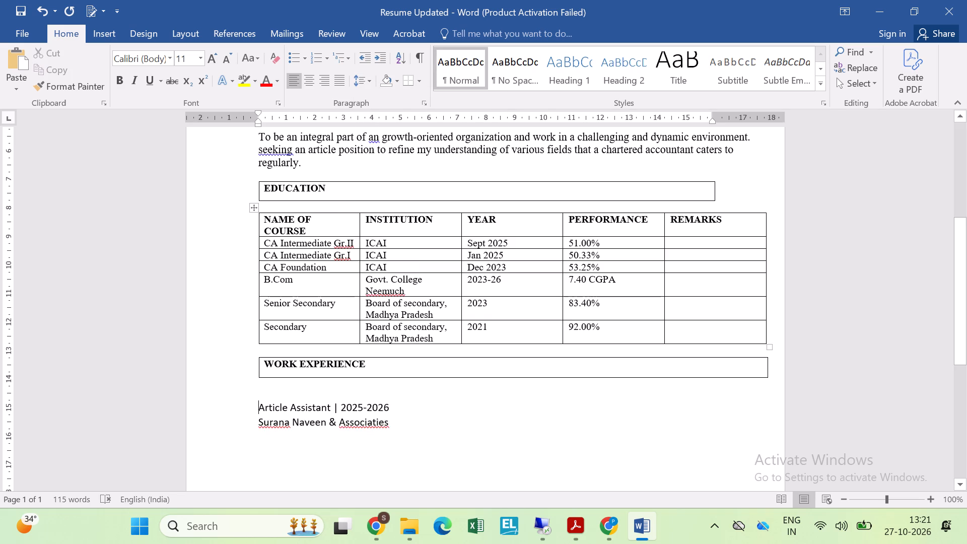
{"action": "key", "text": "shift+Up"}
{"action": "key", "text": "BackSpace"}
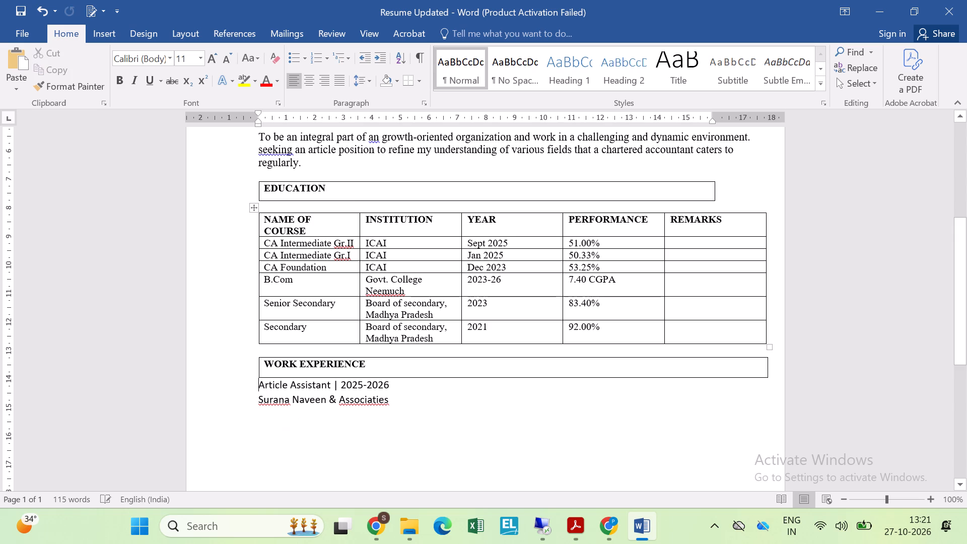
Check the job title styling in the reference PDF in Acrobat and make "Article Assistant | 2025-2026" bold in Word.
{"action": "key", "text": "alt+Tab"}
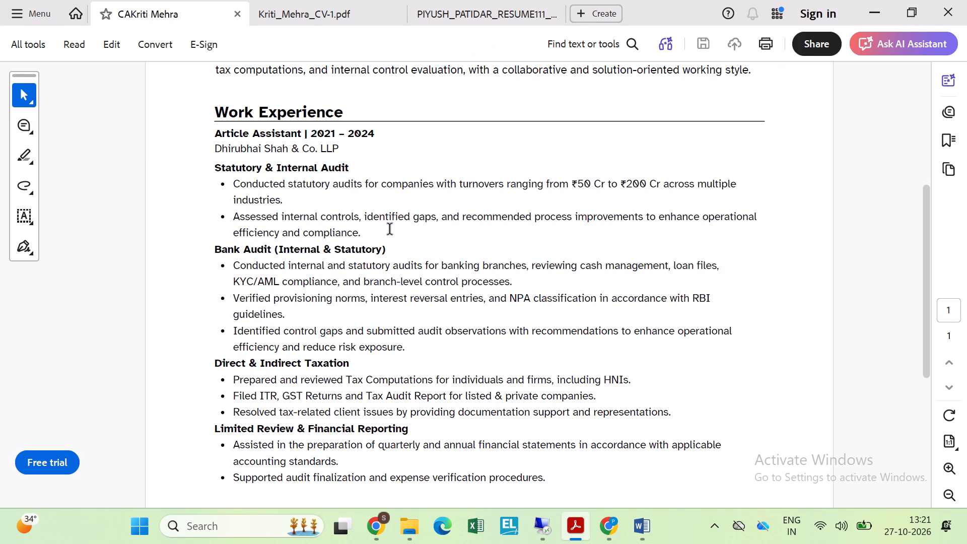
{"action": "key", "text": "alt+Tab"}
{"action": "key", "text": "ctrl+shift+Right"}
{"action": "key", "text": "ctrl+shift+Right"}
{"action": "key", "text": "ctrl+shift+Right"}
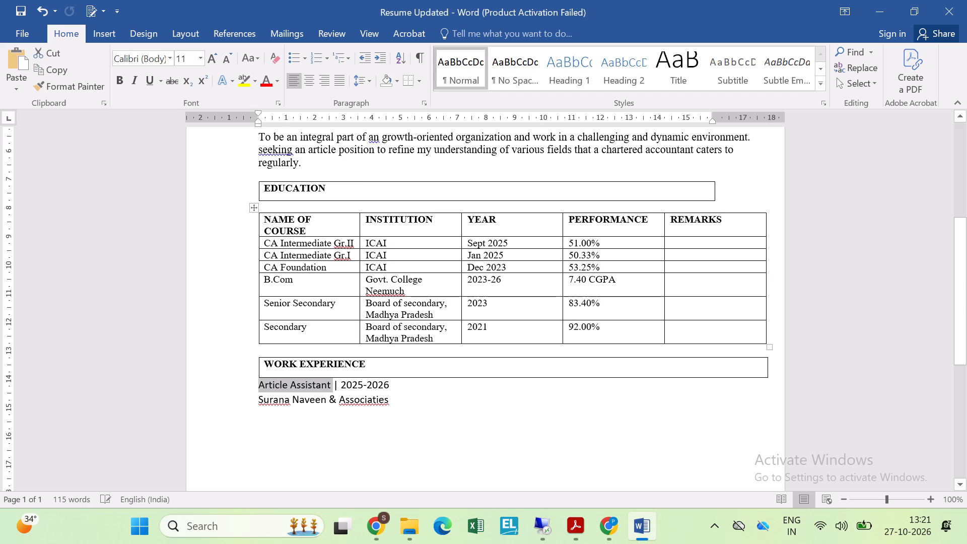
{"action": "key", "text": "ctrl+shift+Right"}
{"action": "key", "text": "ctrl+shift+Right"}
{"action": "key", "text": "ctrl+shift+Right"}
{"action": "key", "text": "ctrl+shift+Right"}
{"action": "key", "text": "ctrl+shift+Left"}
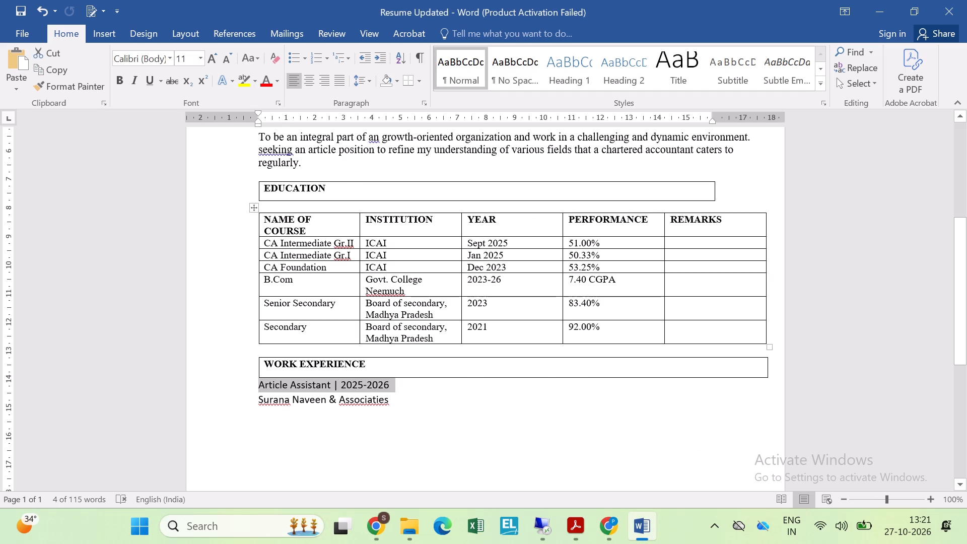
{"action": "key", "text": "ctrl+b"}
{"action": "key", "text": "Down"}
{"action": "key", "text": "Up"}
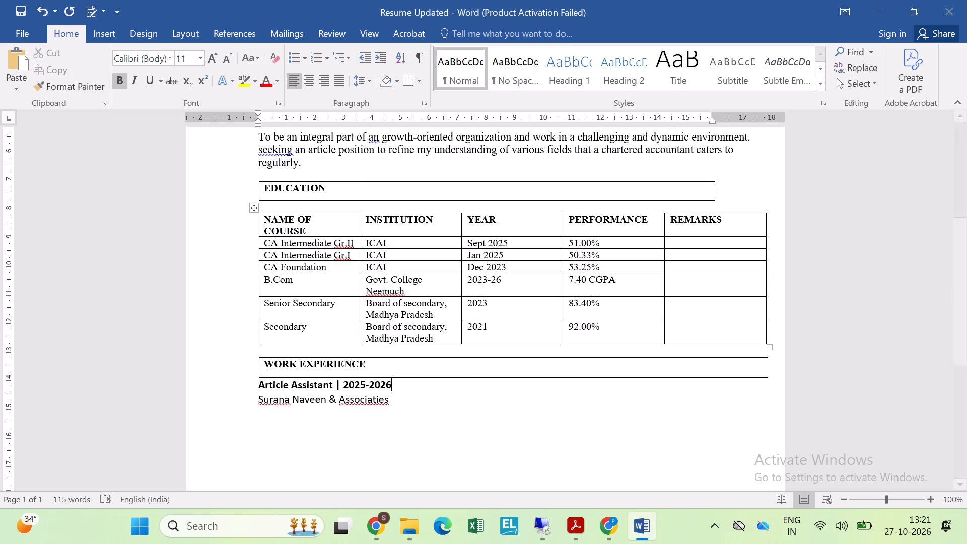
Insert a blank line between the WORK EXPERIENCE box and the bold job title line.
{"action": "key", "text": "ctrl+Left"}
{"action": "key", "text": "ctrl+Left"}
{"action": "key", "text": "ctrl+Left"}
{"action": "key", "text": "ctrl+Left"}
{"action": "key", "text": "ctrl+Left"}
{"action": "key", "text": "ctrl+Left"}
{"action": "key", "text": "Return"}
Start a new line below "Surana Naveen & Associaties", leaving one blank line between, and look further down the reference PDF's Work Experience section.
{"action": "key", "text": "Down"}
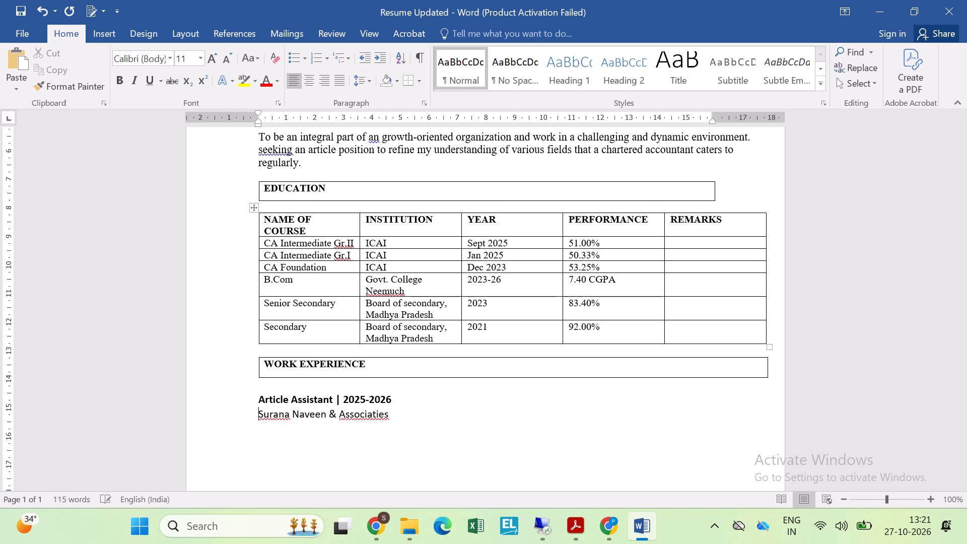
{"action": "key", "text": "Down"}
{"action": "key", "text": "ctrl+Right"}
{"action": "key", "text": "ctrl+Right"}
{"action": "key", "text": "ctrl+Right"}
{"action": "key", "text": "ctrl+Right"}
{"action": "key", "text": "ctrl+Right"}
{"action": "key", "text": "Return"}
{"action": "key", "text": "alt+Tab"}
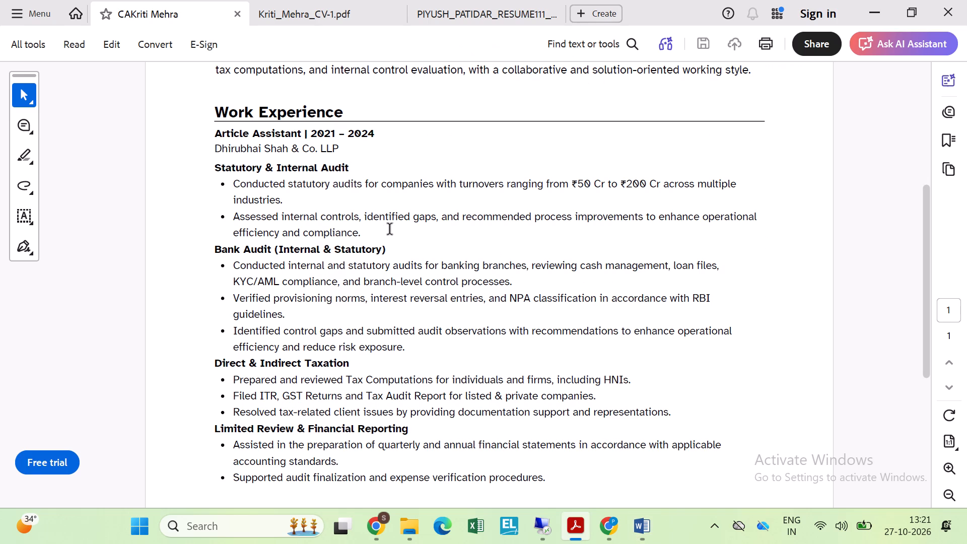
{"action": "scroll", "coordinate": [390, 230], "scroll_direction": "down", "scroll_amount": 1}
{"action": "key", "text": "alt+Tab"}
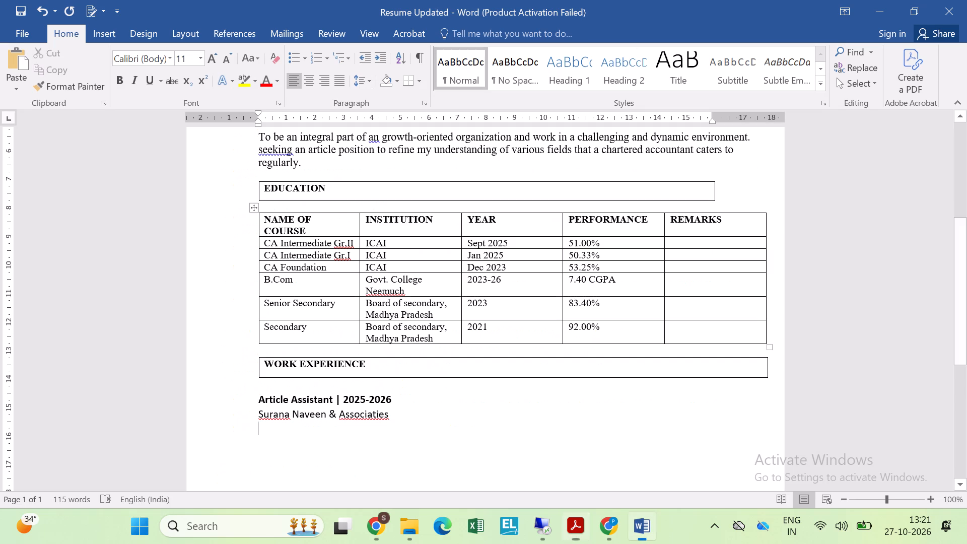
{"action": "key", "text": "Return"}
Enter the subheading "Statutory Audit" below the firm name, checking its wording against the reference PDF in Acrobat.
{"action": "key", "text": "shift+s"}
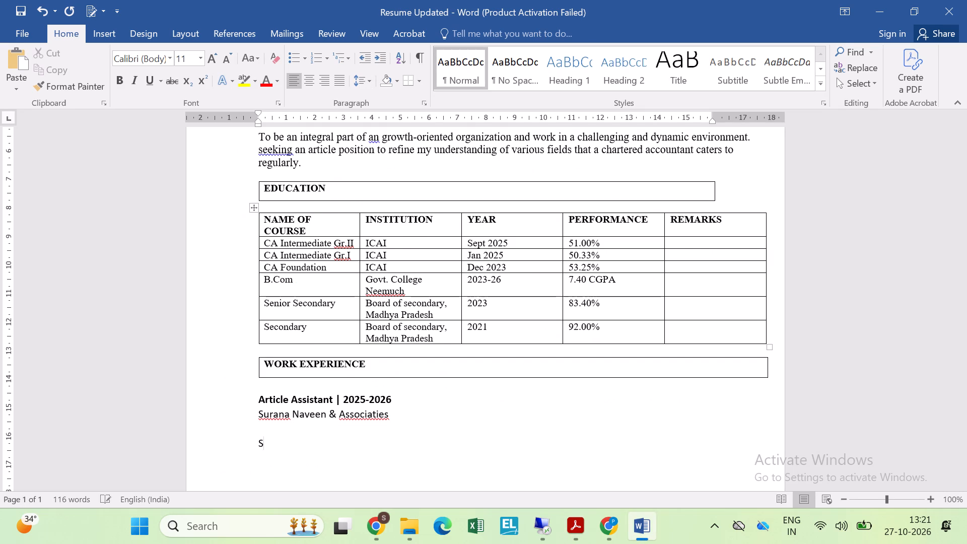
{"action": "key", "text": "alt+Tab"}
{"action": "key", "text": "alt+Tab"}
{"action": "type", "text": "tatuo"}
{"action": "key", "text": "alt+Tab"}
{"action": "key", "text": "alt+Tab"}
{"action": "key", "text": "BackSpace"}
{"action": "type", "text": "roey"}
{"action": "key", "text": "space"}
{"action": "key", "text": "BackSpace"}
{"action": "key", "text": "BackSpace"}
{"action": "key", "text": "BackSpace"}
{"action": "type", "text": "ry"}
{"action": "key", "text": "alt+Tab"}
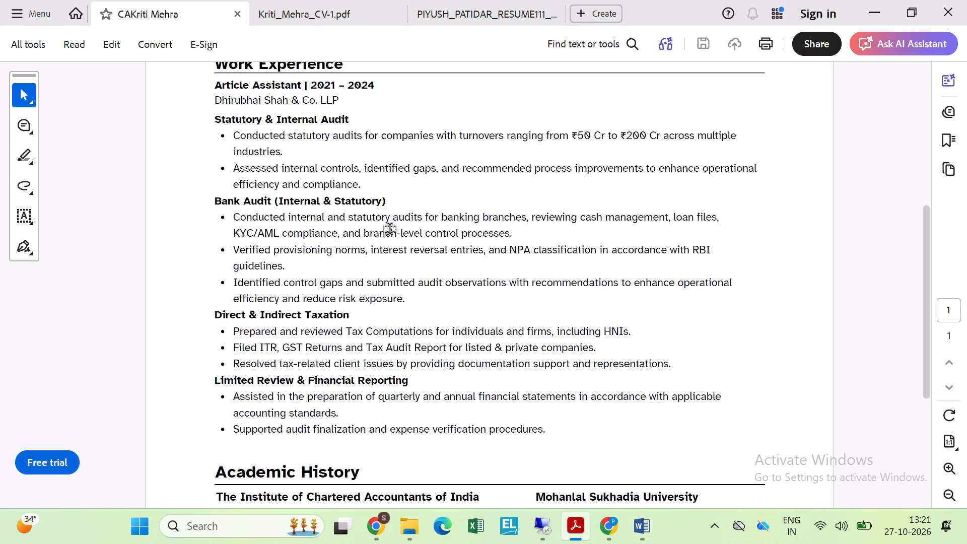
{"action": "key", "text": "alt+Tab"}
{"action": "key", "text": "BackSpace"}
{"action": "key", "text": "BackSpace"}
{"action": "key", "text": "BackSpace"}
{"action": "key", "text": "BackSpace"}
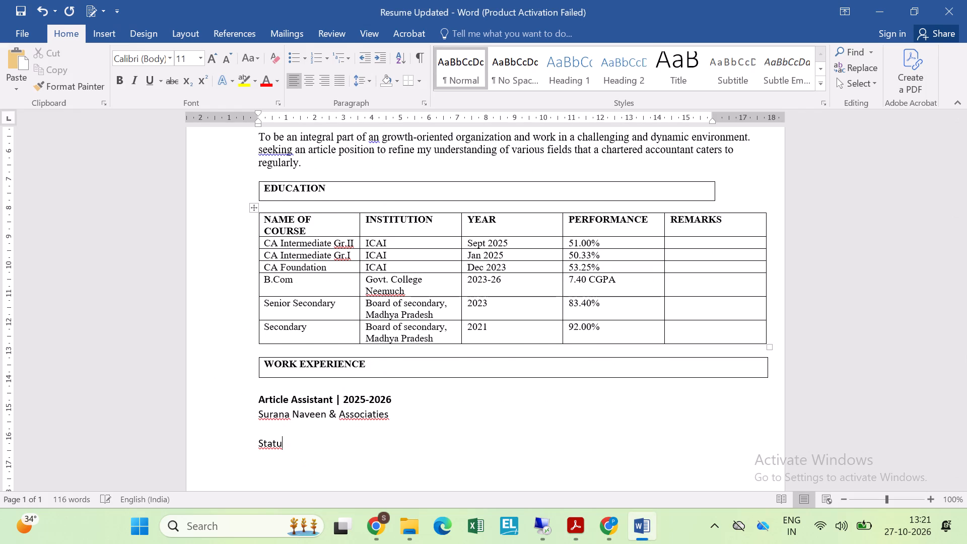
{"action": "key", "text": "alt+Tab"}
{"action": "key", "text": "alt+Tab"}
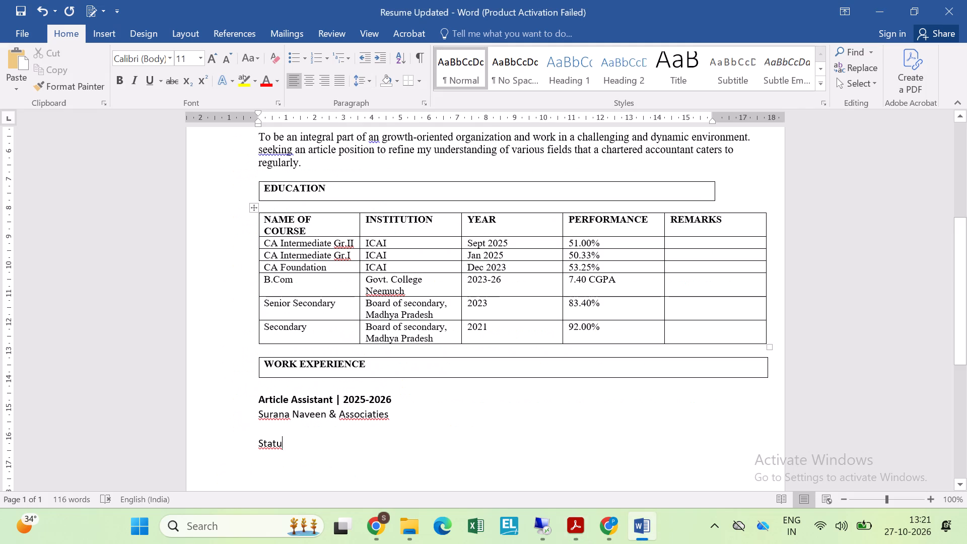
{"action": "key", "text": "alt+Tab"}
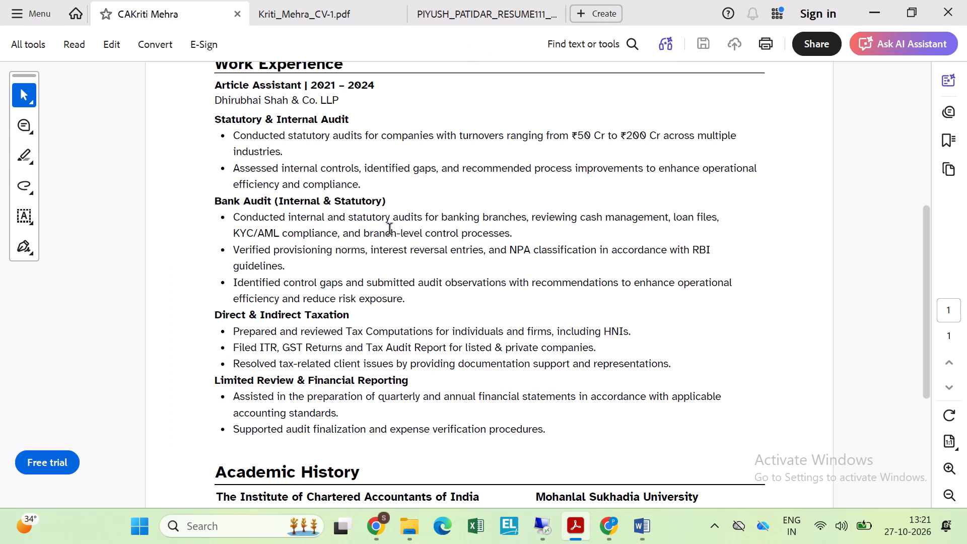
{"action": "key", "text": "alt+Tab"}
{"action": "type", "text": "toru"}
{"action": "key", "text": "space"}
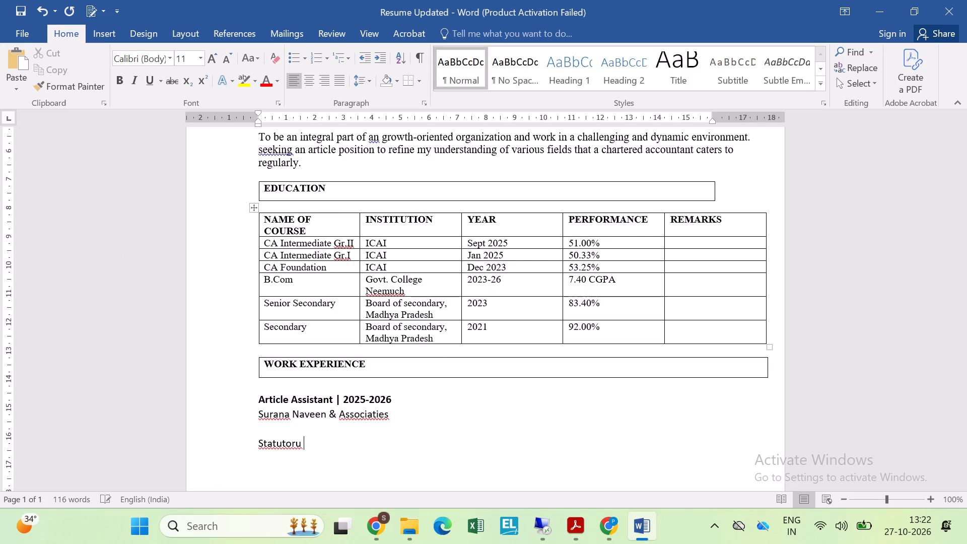
{"action": "key", "text": "BackSpace"}
{"action": "key", "text": "BackSpace"}
{"action": "type", "text": "y A"}
{"action": "type", "text": "ufi"}
{"action": "key", "text": "BackSpace"}
{"action": "key", "text": "BackSpace"}
{"action": "type", "text": "dit"}
Make the "Statutory Audit" subheading bold.
{"action": "key", "text": "ctrl+shift+Left"}
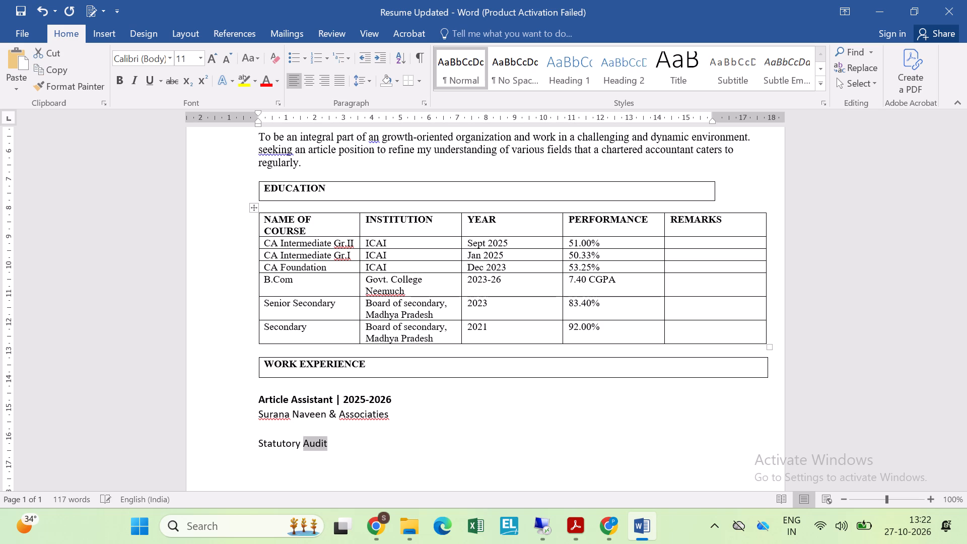
{"action": "key", "text": "ctrl+shift+Left"}
{"action": "key", "text": "ctrl+shift+Left"}
{"action": "key", "text": "shift+Down"}
{"action": "key", "text": "ctrl+b"}
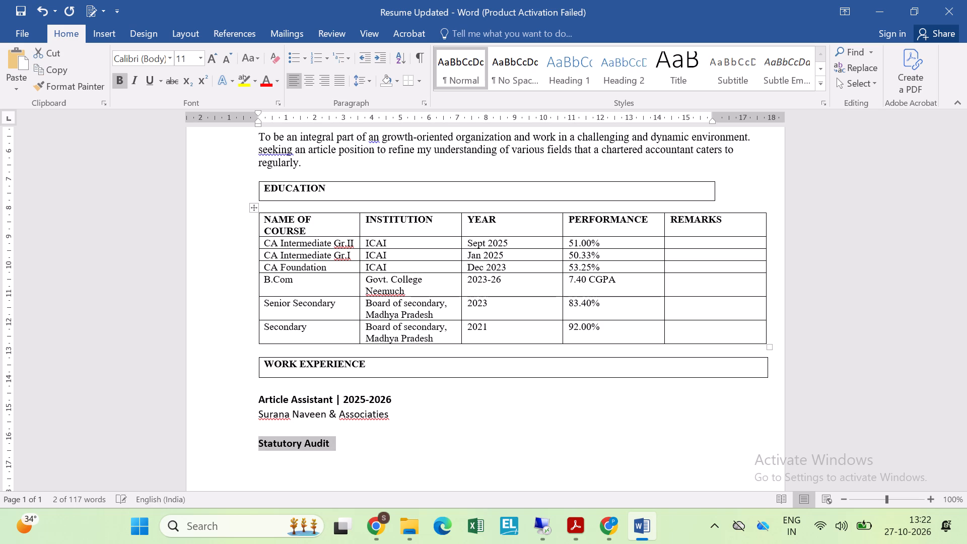
{"action": "key", "text": "Down"}
Copy the "Conducted statutory audits for companies…" bullet from the PDF in Acrobat and paste it on a new bulleted line below "Statutory Audit" in Word.
{"action": "key", "text": "alt+Tab"}
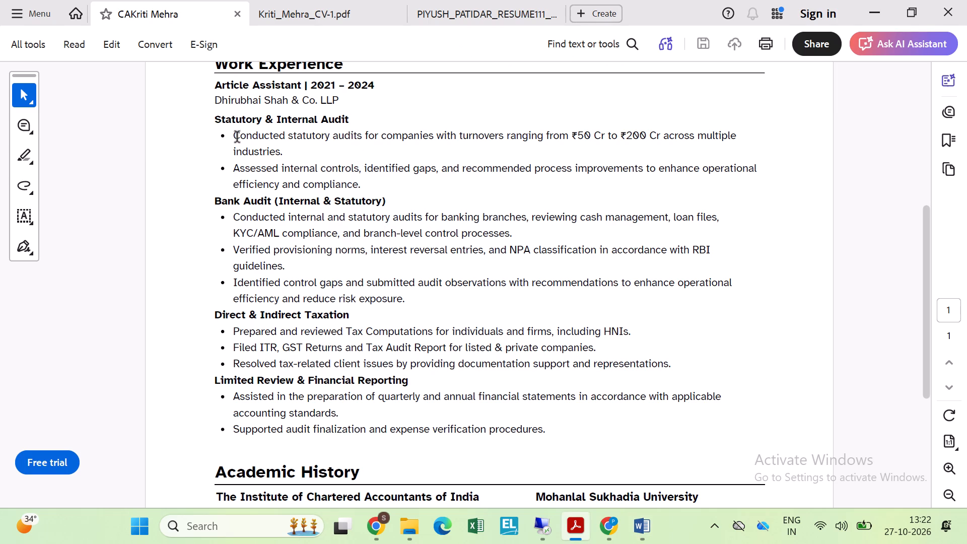
{"action": "left_click_drag", "start_coordinate": [235, 137], "coordinate": [268, 153]}
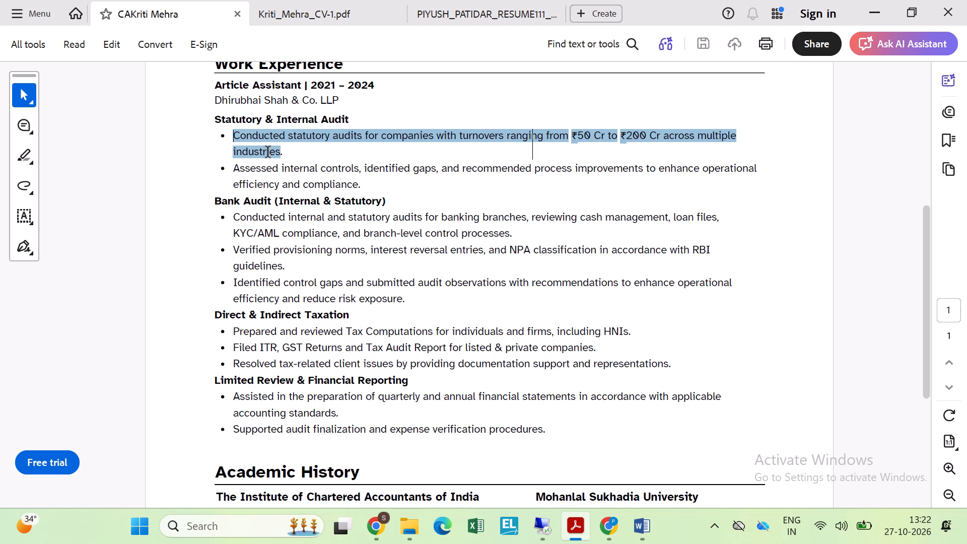
{"action": "left_click_drag", "start_coordinate": [268, 153], "coordinate": [289, 153]}
{"action": "key", "text": "ctrl+c"}
{"action": "key", "text": "alt+Tab"}
{"action": "key", "text": "Down"}
{"action": "key", "text": "Right"}
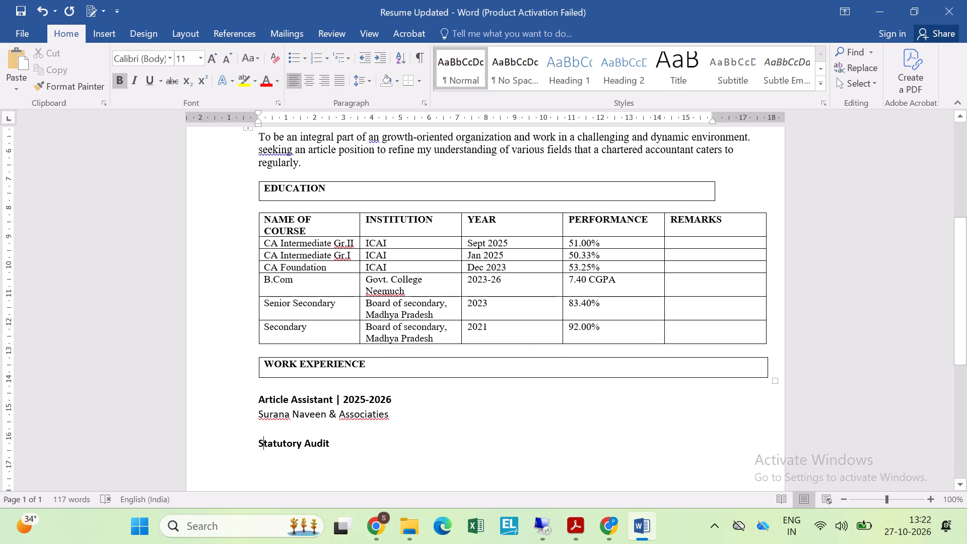
{"action": "key", "text": "ctrl+Right"}
{"action": "key", "text": "ctrl+Right"}
{"action": "key", "text": "Return"}
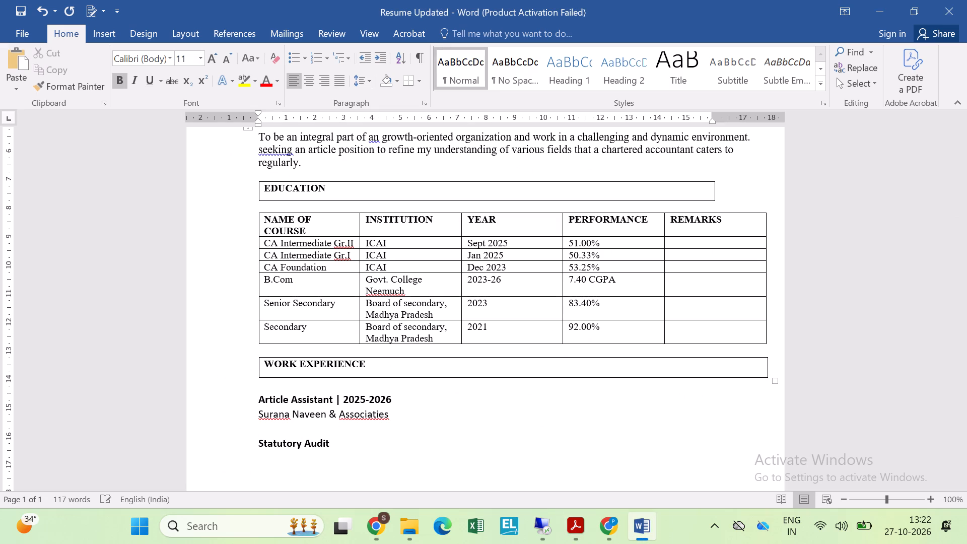
{"action": "left_click", "coordinate": [308, 58]}
{"action": "left_click", "coordinate": [373, 107]}
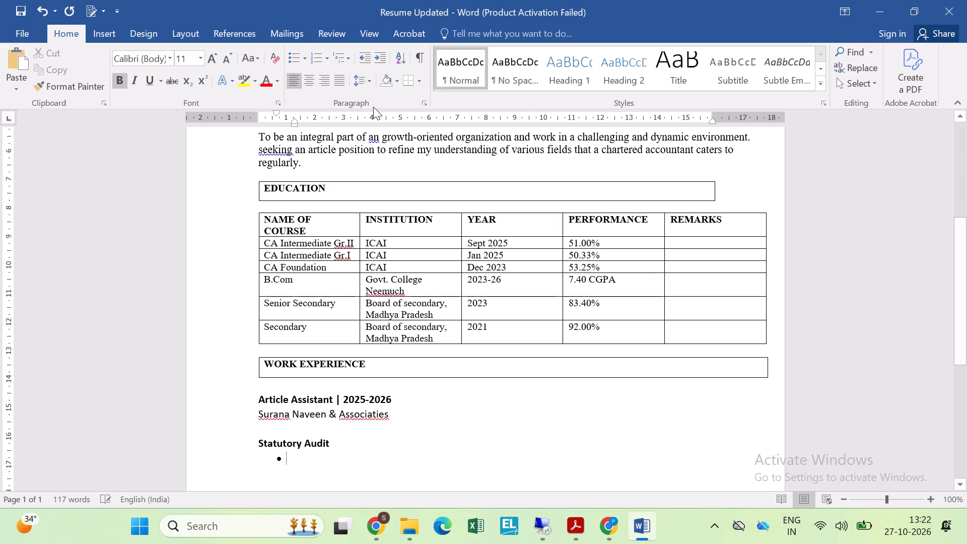
{"action": "key", "text": "ctrl+v"}
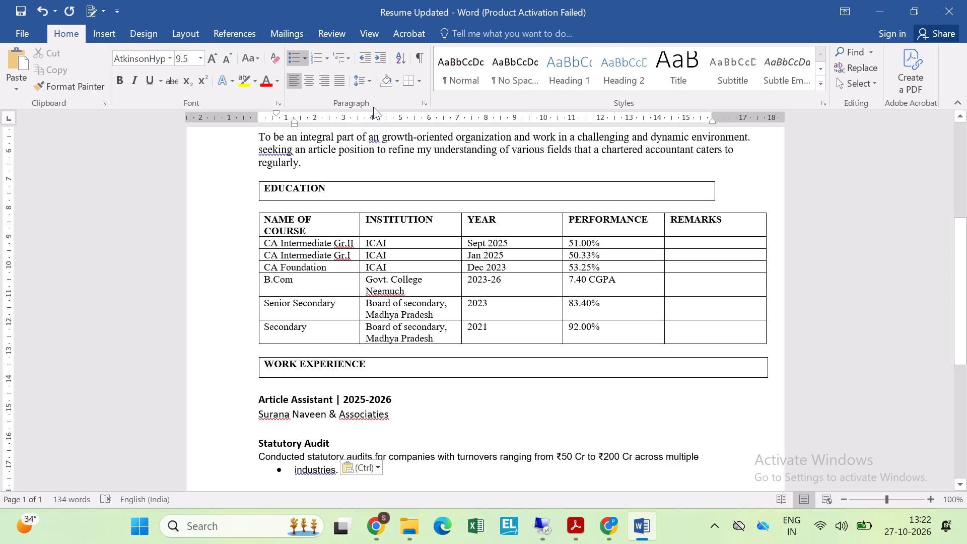
Rework the pasted text into one bullet starting at "Conducted", joining "industries." to "multiple" with a space.
{"action": "key", "text": "ctrl+Left"}
{"action": "key", "text": "ctrl+Left"}
{"action": "key", "text": "Left"}
{"action": "key", "text": "Left"}
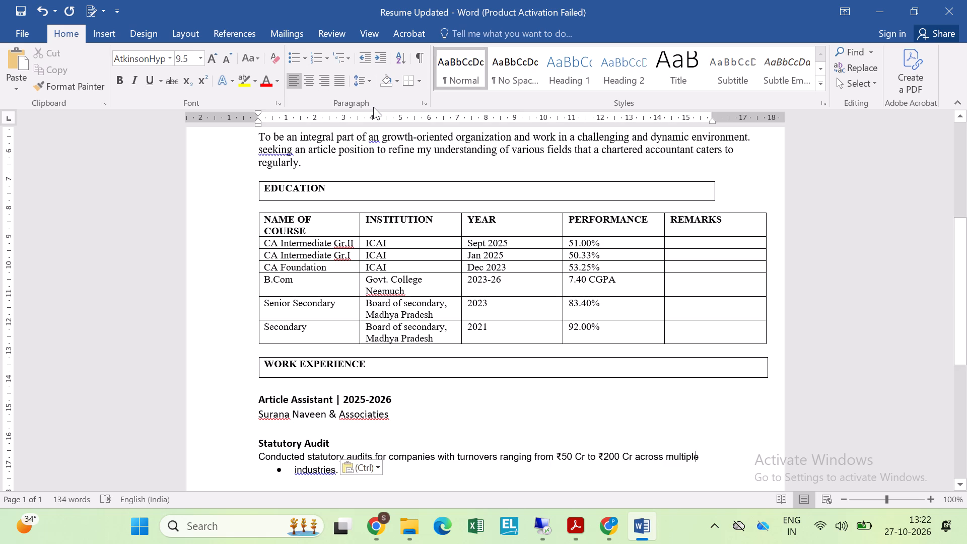
{"action": "left_click", "coordinate": [259, 461]}
{"action": "key", "text": "Down"}
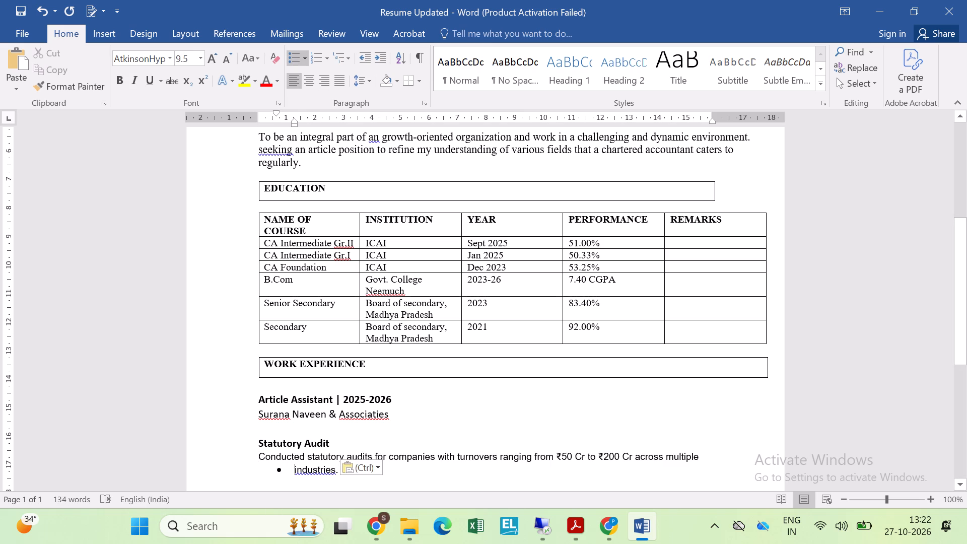
{"action": "key", "text": "BackSpace"}
{"action": "key", "text": "BackSpace"}
{"action": "key", "text": "Up"}
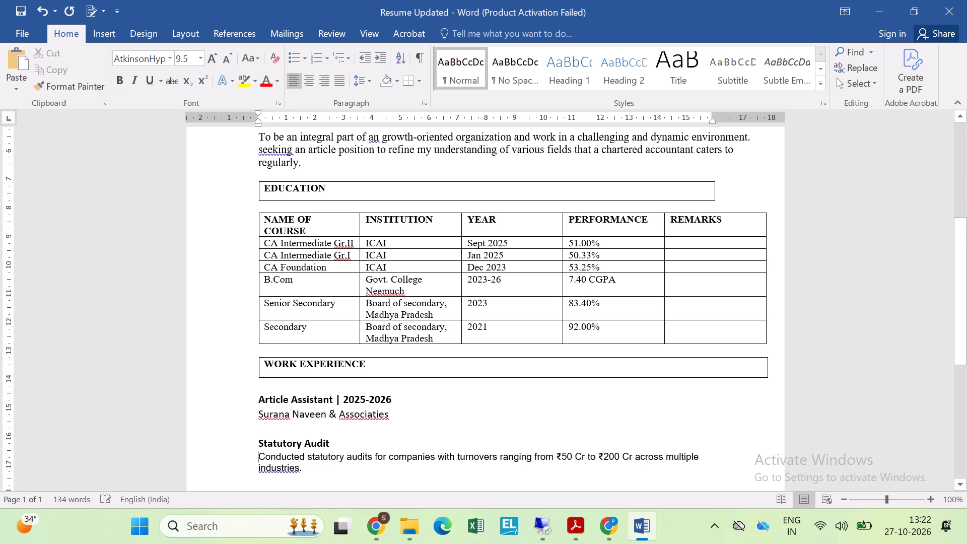
{"action": "left_click", "coordinate": [296, 56]}
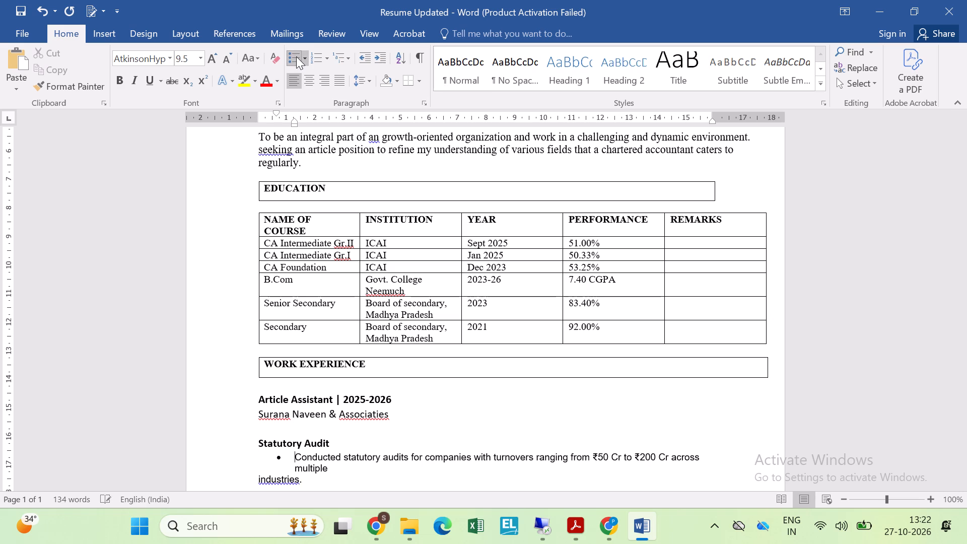
{"action": "key", "text": "Down"}
{"action": "key", "text": "Down"}
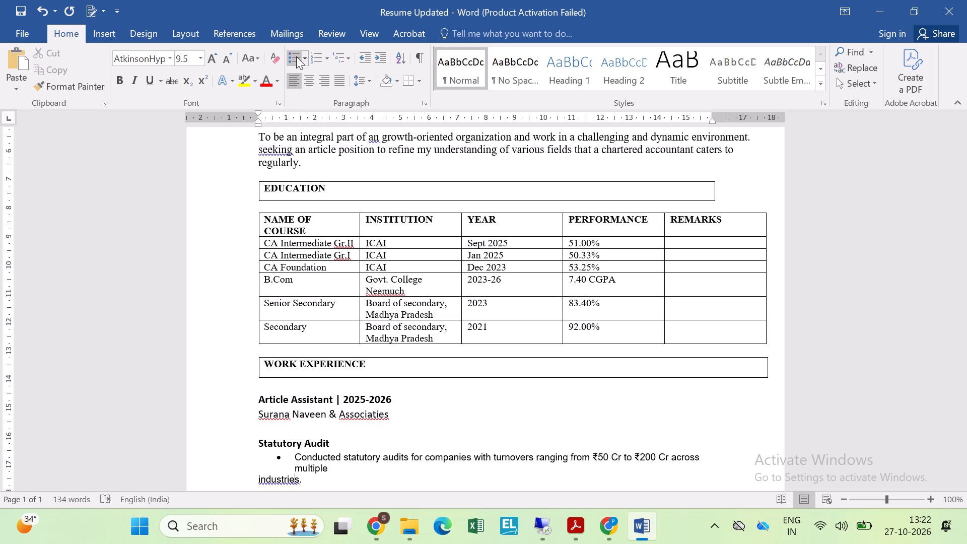
{"action": "key", "text": "ctrl+Left"}
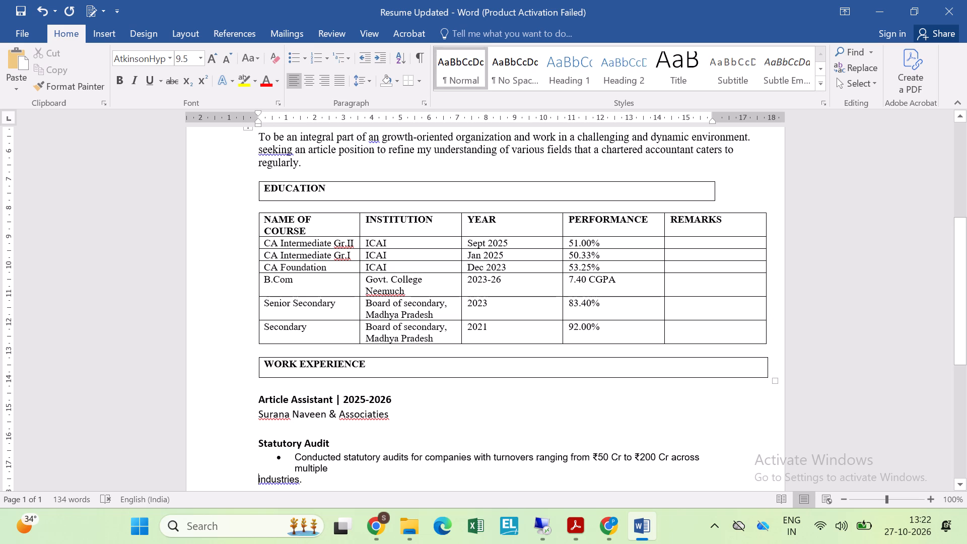
{"action": "key", "text": "BackSpace"}
{"action": "key", "text": "space"}
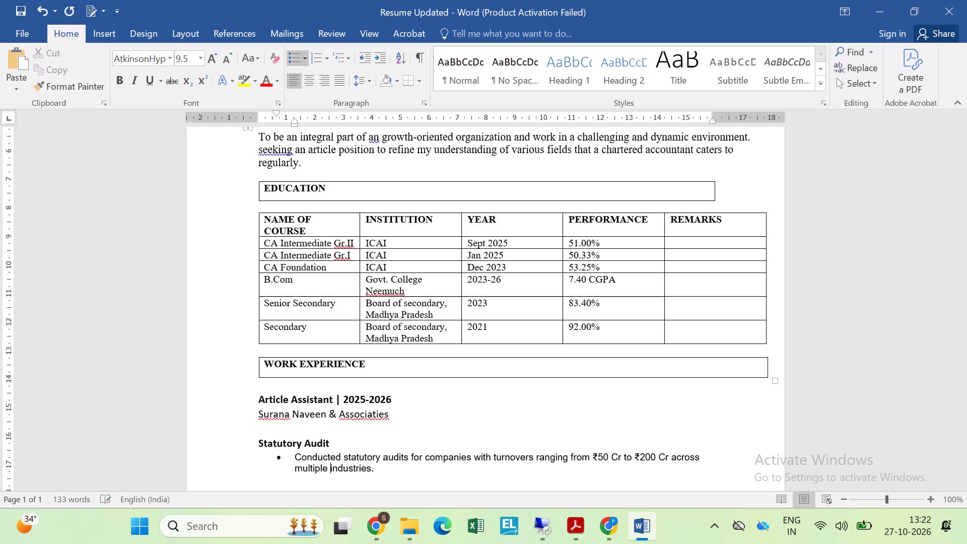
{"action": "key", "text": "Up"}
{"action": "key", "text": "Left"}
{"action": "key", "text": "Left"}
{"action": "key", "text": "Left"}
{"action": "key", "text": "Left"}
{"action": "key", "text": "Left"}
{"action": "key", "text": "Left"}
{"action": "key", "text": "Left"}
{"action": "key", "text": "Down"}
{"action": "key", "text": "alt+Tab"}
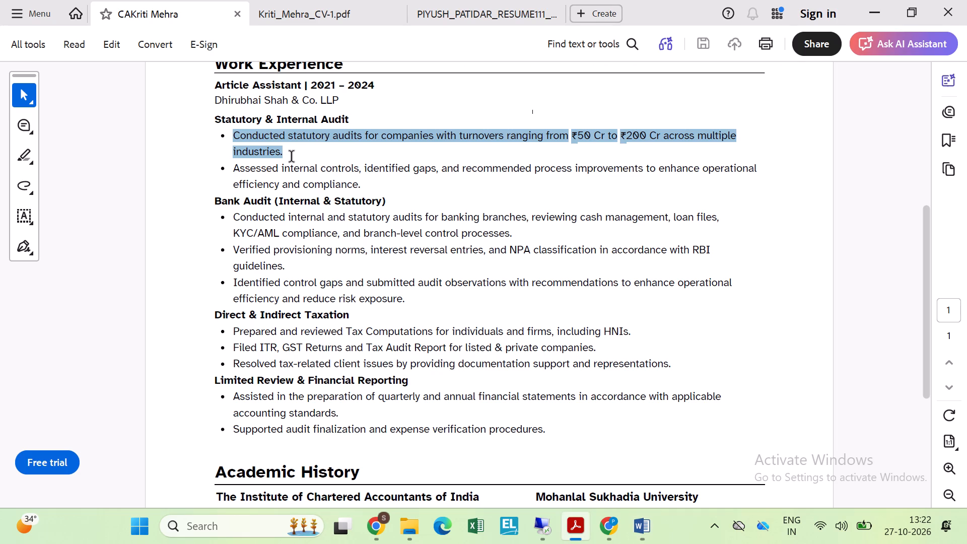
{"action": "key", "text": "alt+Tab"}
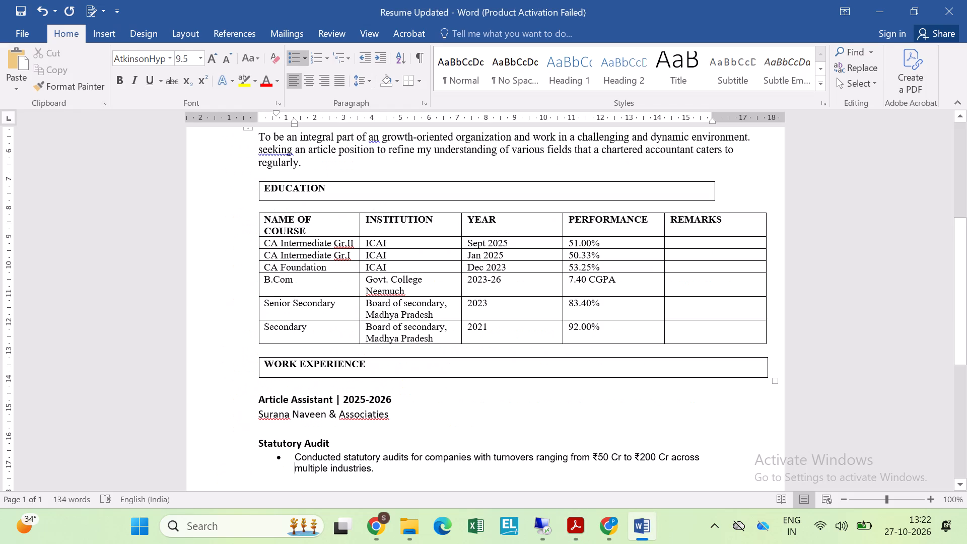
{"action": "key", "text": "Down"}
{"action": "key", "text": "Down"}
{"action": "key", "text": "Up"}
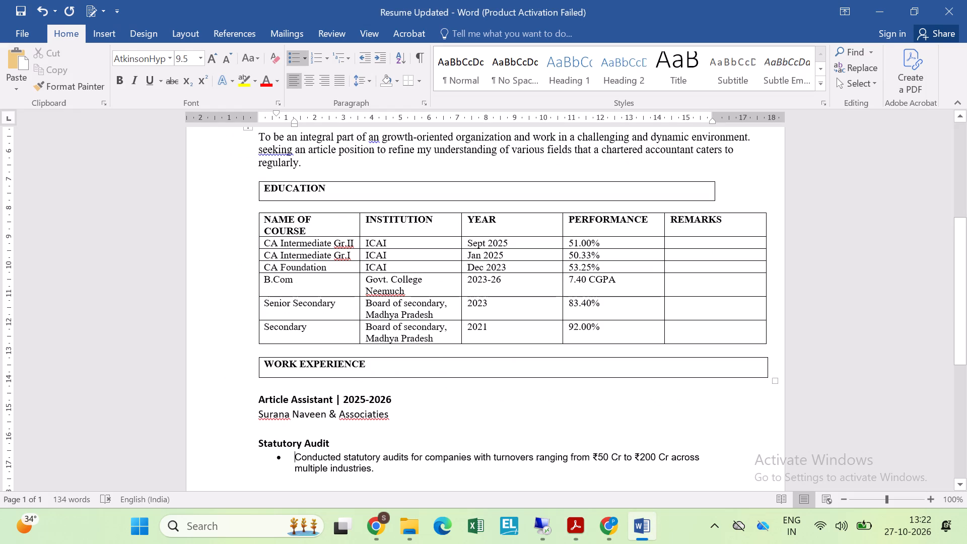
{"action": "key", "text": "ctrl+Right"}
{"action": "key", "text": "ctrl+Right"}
Copy the "Assessed internal controls…" bullet from the PDF in Acrobat and paste it in Word below the "Conducted statutory audits" bullet.
{"action": "scroll", "coordinate": [383, 327], "scroll_direction": "down", "scroll_amount": 1}
{"action": "left_click", "coordinate": [382, 306]}
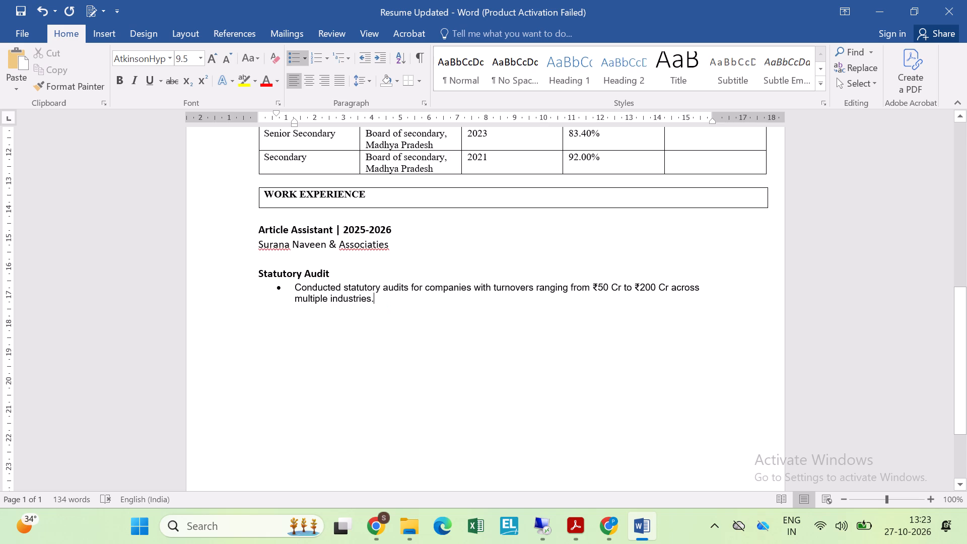
{"action": "key", "text": "Return"}
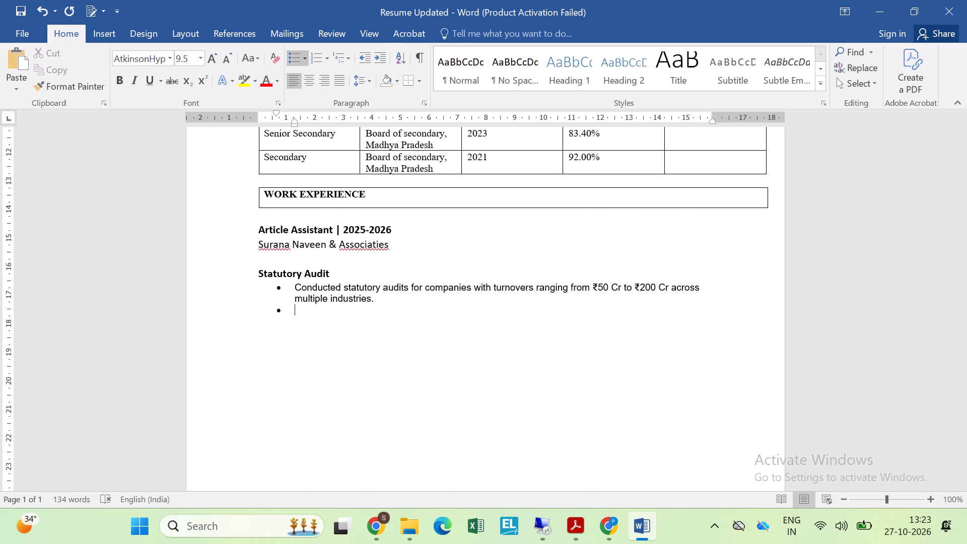
{"action": "key", "text": "alt+Tab"}
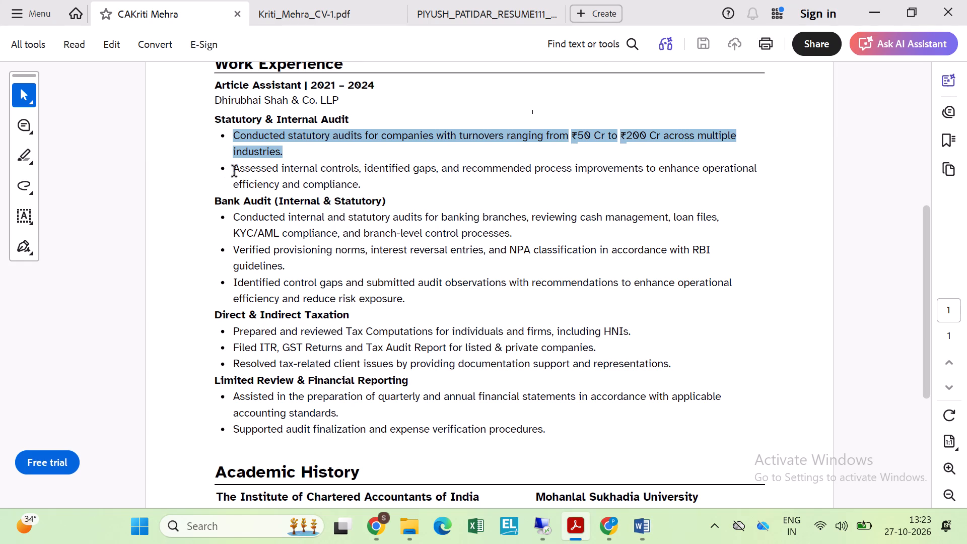
{"action": "left_click_drag", "start_coordinate": [235, 172], "coordinate": [359, 185]}
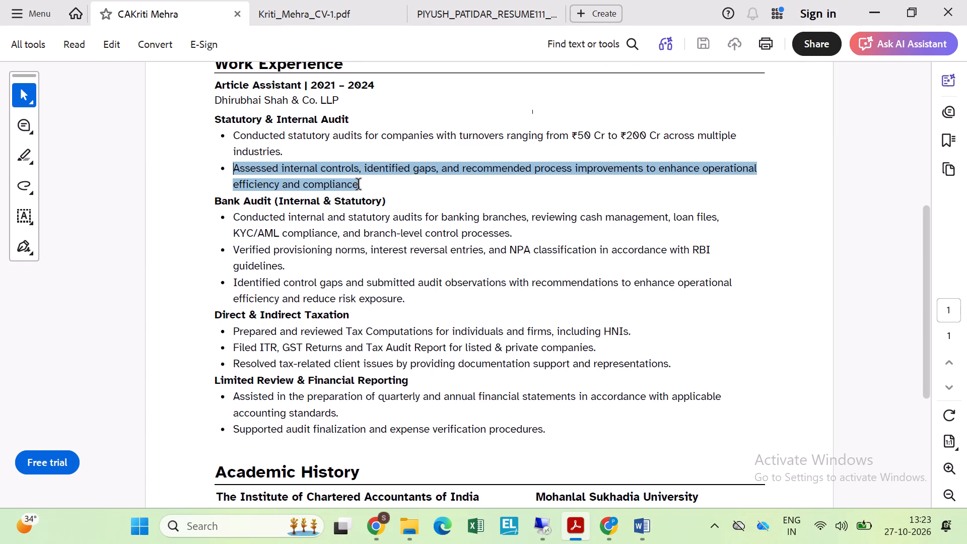
{"action": "left_click_drag", "start_coordinate": [359, 185], "coordinate": [364, 188]}
{"action": "key", "text": "ctrl+c"}
{"action": "key", "text": "alt+Tab"}
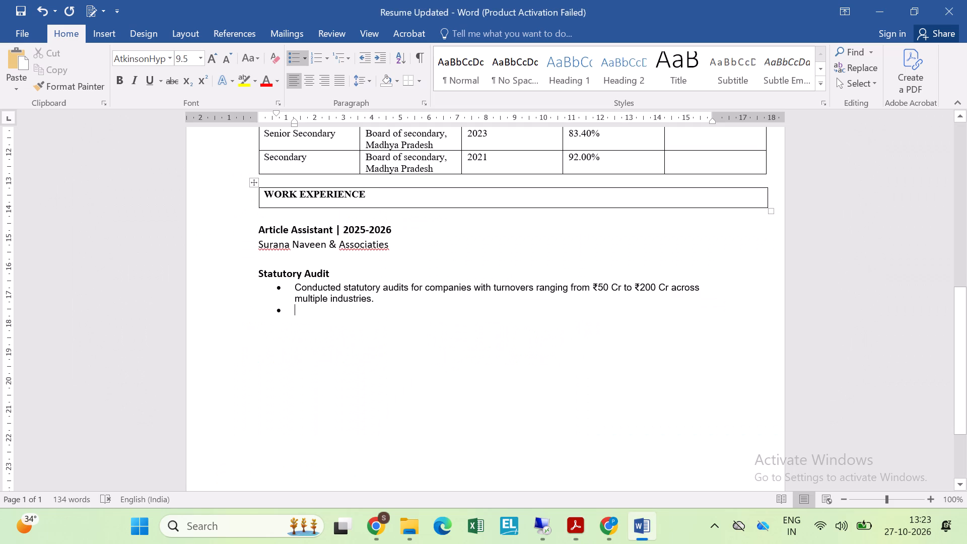
{"action": "key", "text": "ctrl+v"}
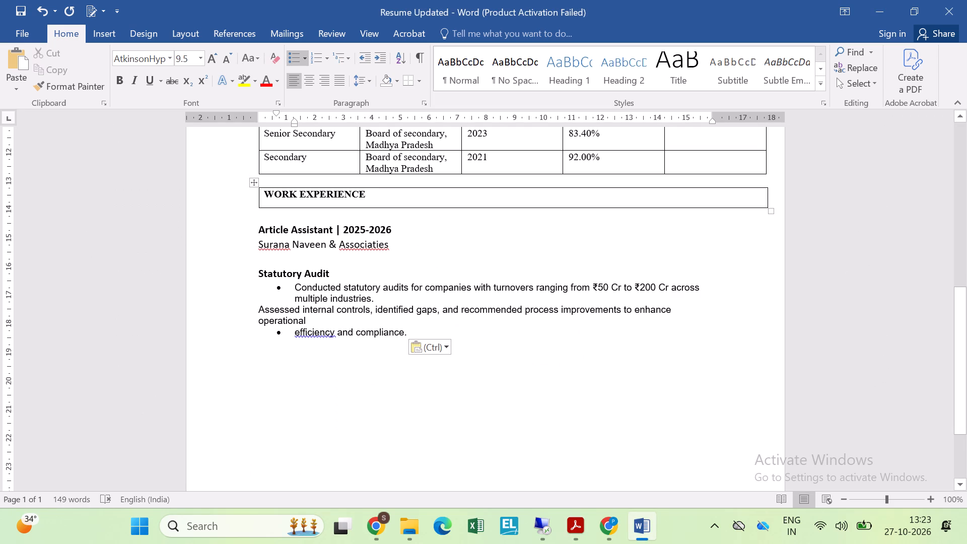
{"action": "key", "text": "ctrl+z"}
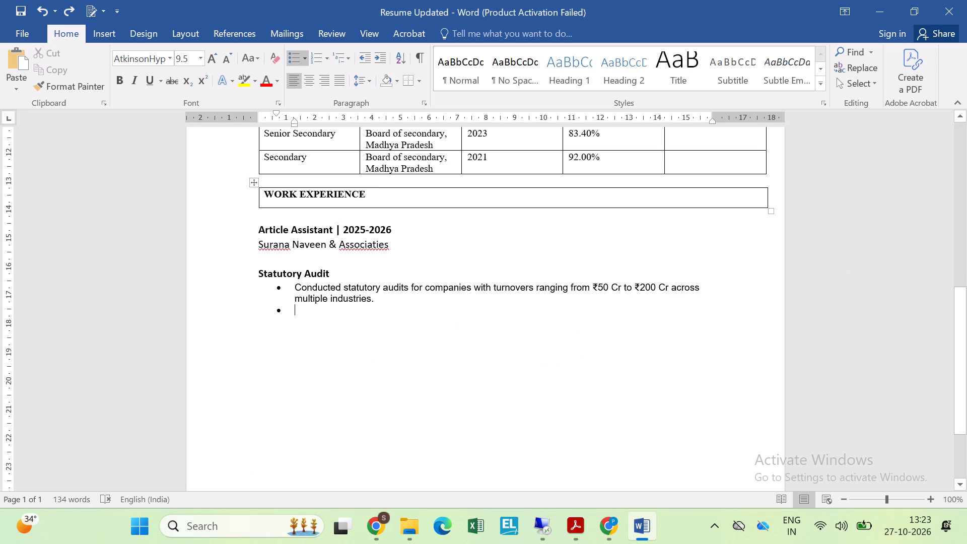
{"action": "key", "text": "BackSpace"}
{"action": "key", "text": "ctrl+v"}
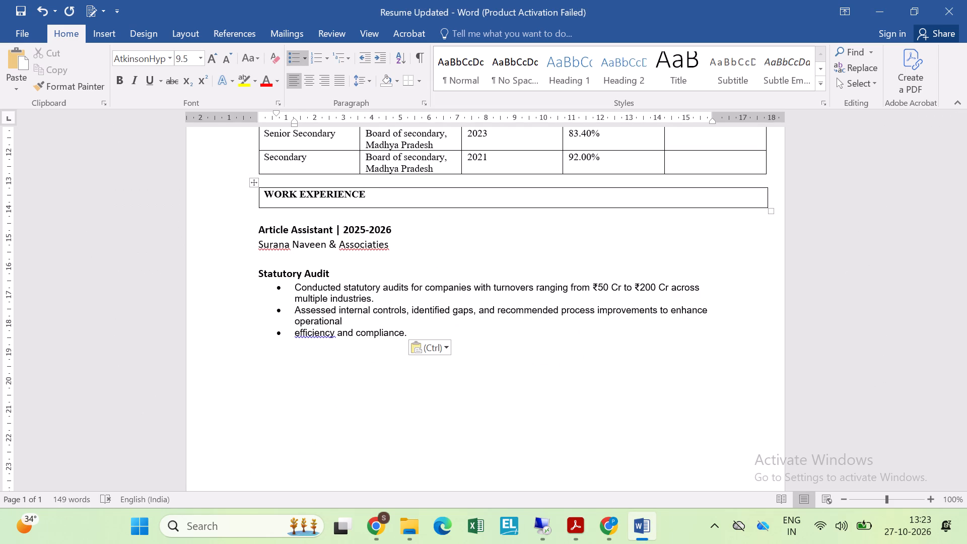
Merge the split "efficiency and compliance." line into the "Assessed internal controls" bullet, separated by a space after "operational".
{"action": "key", "text": "Left"}
{"action": "key", "text": "Left"}
{"action": "key", "text": "ctrl+Left"}
{"action": "key", "text": "ctrl+Left"}
{"action": "key", "text": "Left"}
{"action": "key", "text": "Left"}
{"action": "key", "text": "ctrl+Left"}
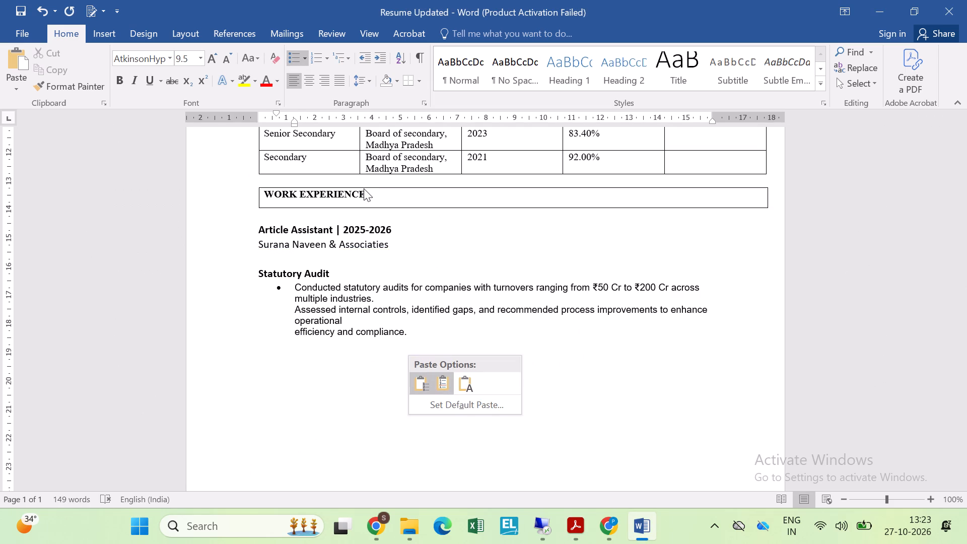
{"action": "key", "text": "Escape"}
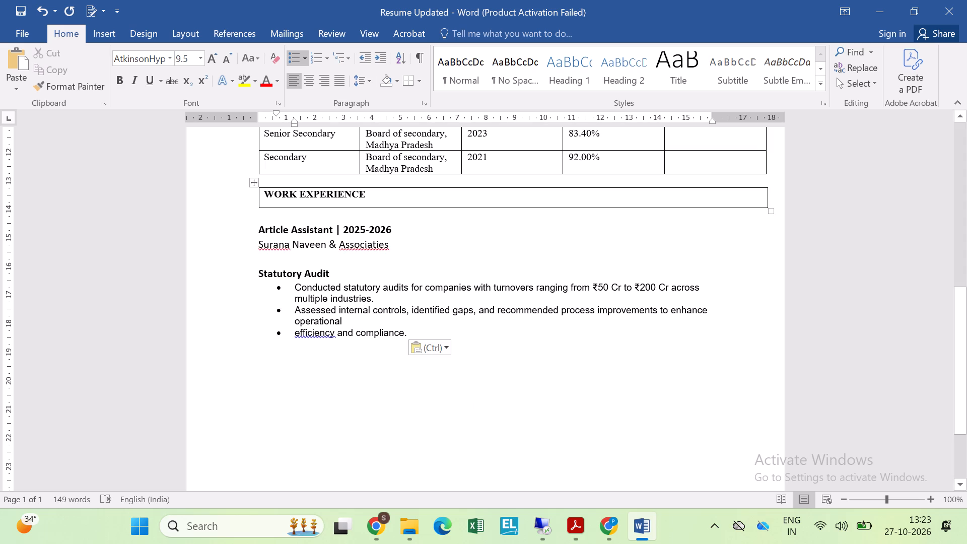
{"action": "left_click", "coordinate": [308, 332]}
{"action": "key", "text": "Left"}
{"action": "key", "text": "Left"}
{"action": "key", "text": "Left"}
{"action": "key", "text": "Left"}
{"action": "key", "text": "BackSpace"}
{"action": "key", "text": "BackSpace"}
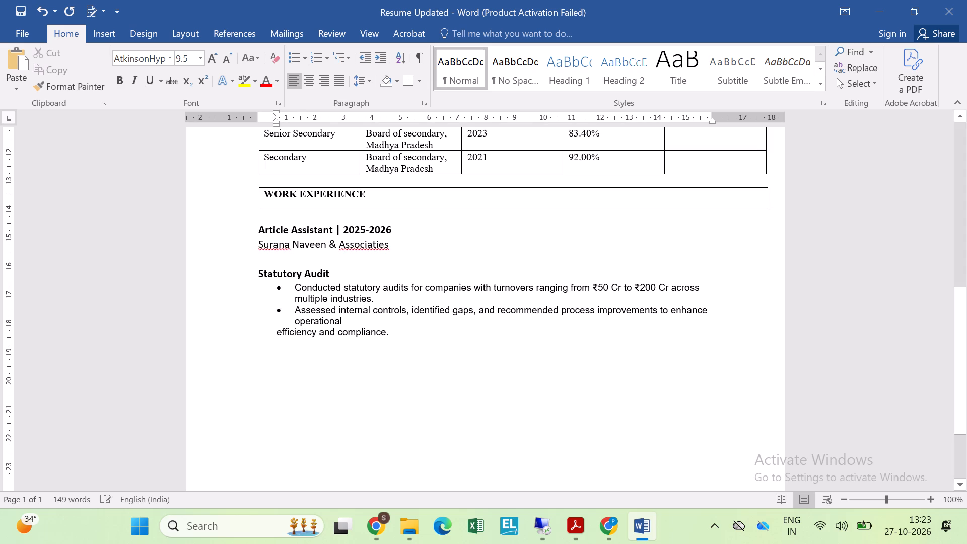
{"action": "key", "text": "BackSpace"}
{"action": "key", "text": "BackSpace"}
{"action": "key", "text": "space"}
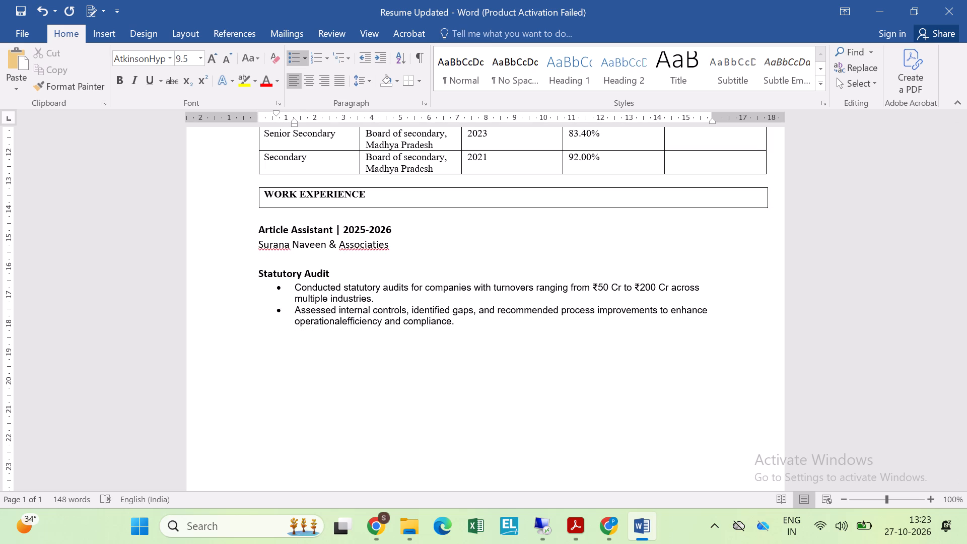
Change the Work Experience text from "Article Assistant | 2025-2026" through the last bullet to Times New Roman.
{"action": "key", "text": "Up"}
{"action": "key", "text": "Up"}
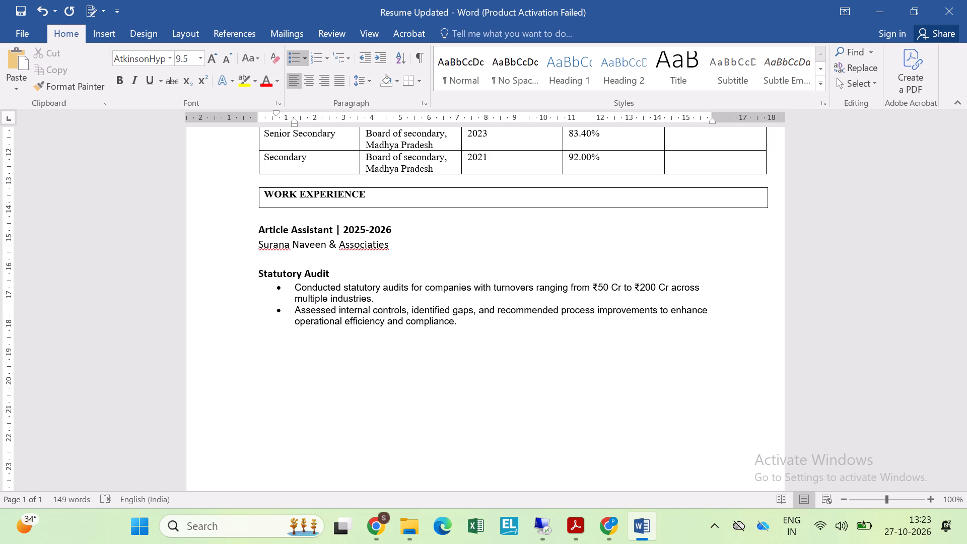
{"action": "key", "text": "Up"}
{"action": "key", "text": "Left"}
{"action": "key", "text": "Left"}
{"action": "key", "text": "Left"}
{"action": "key", "text": "Left"}
{"action": "key", "text": "Up"}
{"action": "key", "text": "Up"}
{"action": "key", "text": "Left"}
{"action": "key", "text": "Down"}
{"action": "key", "text": "Down"}
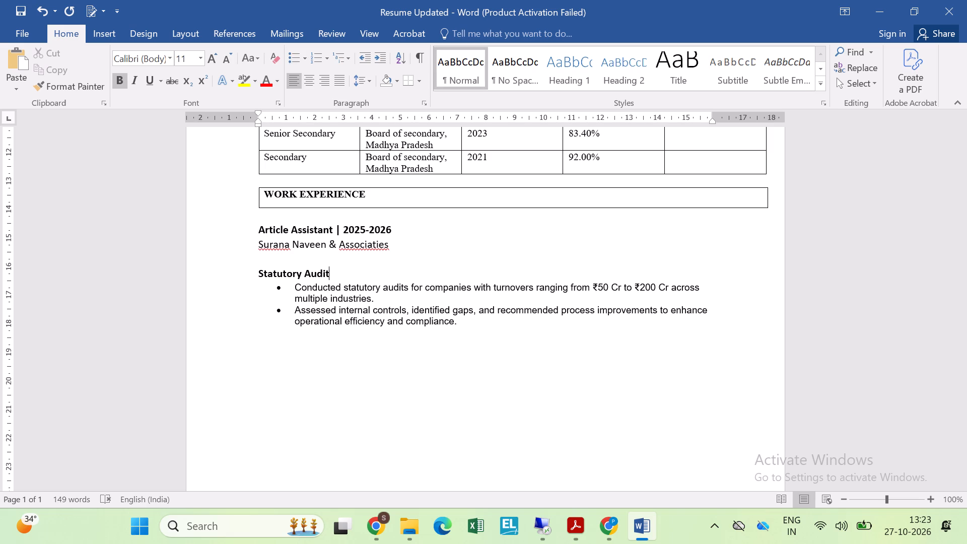
{"action": "key", "text": "Up"}
{"action": "key", "text": "Up"}
{"action": "key", "text": "Up"}
{"action": "key", "text": "Up"}
{"action": "key", "text": "Up"}
{"action": "key", "text": "Down"}
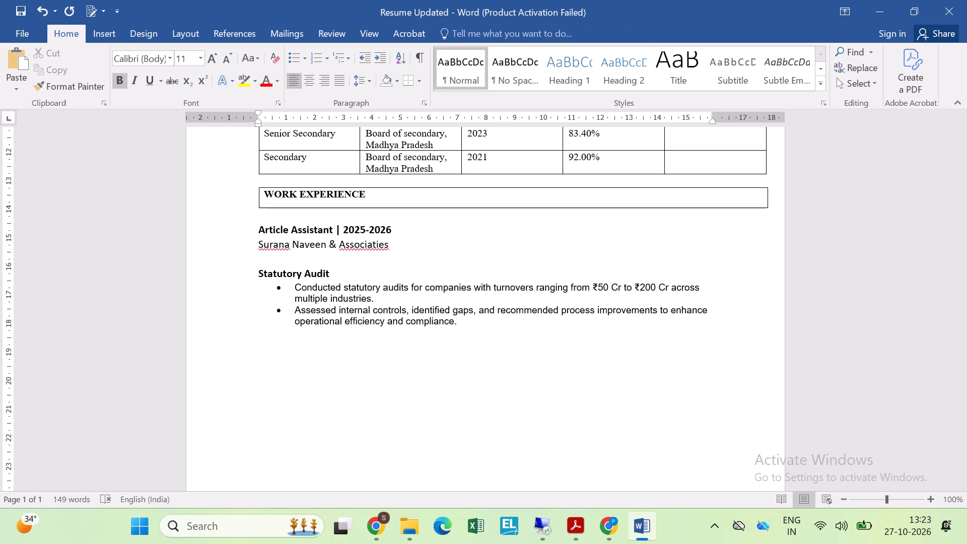
{"action": "key", "text": "Down"}
{"action": "key", "text": "ctrl+Left"}
{"action": "key", "text": "ctrl+Left"}
{"action": "key", "text": "ctrl+Left"}
{"action": "key", "text": "ctrl+Left"}
{"action": "key", "text": "ctrl+Left"}
{"action": "key", "text": "ctrl+Left"}
{"action": "key", "text": "ctrl+shift+Down"}
{"action": "key", "text": "shift+Down"}
{"action": "key", "text": "shift+Down"}
{"action": "key", "text": "shift+Down"}
{"action": "key", "text": "shift+Down"}
{"action": "key", "text": "shift+Down"}
{"action": "key", "text": "shift+Down"}
{"action": "key", "text": "shift+Down"}
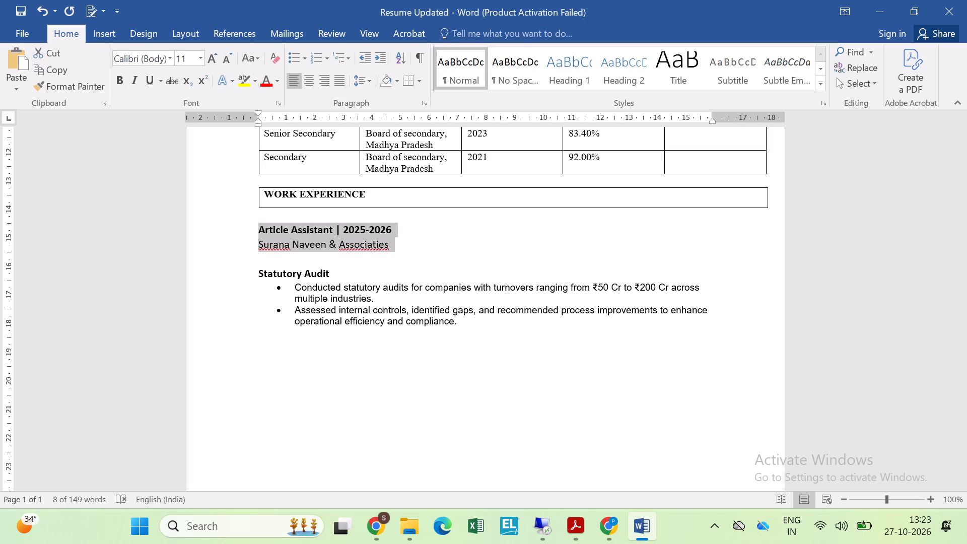
{"action": "key", "text": "shift+Down"}
{"action": "key", "text": "shift+Down"}
{"action": "key", "text": "shift+Down"}
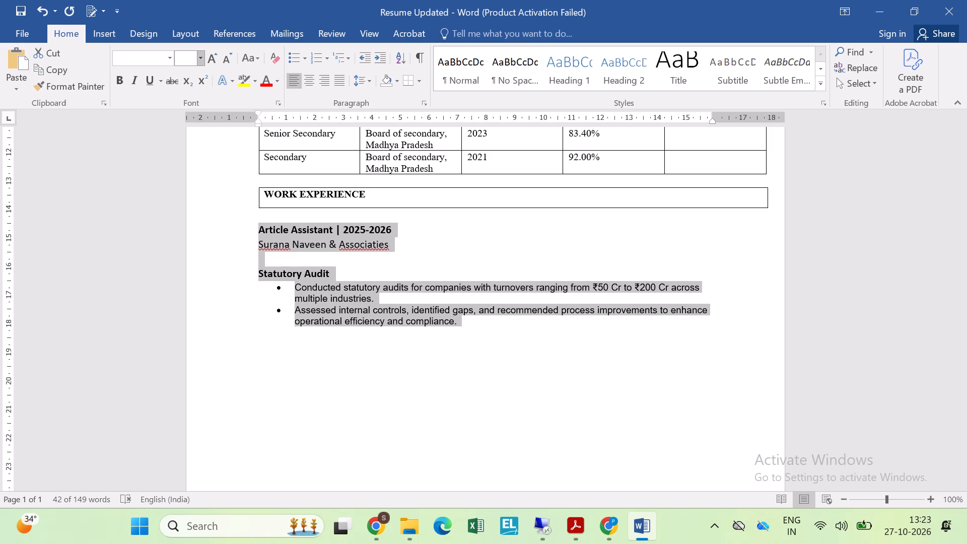
{"action": "left_click", "coordinate": [173, 61]}
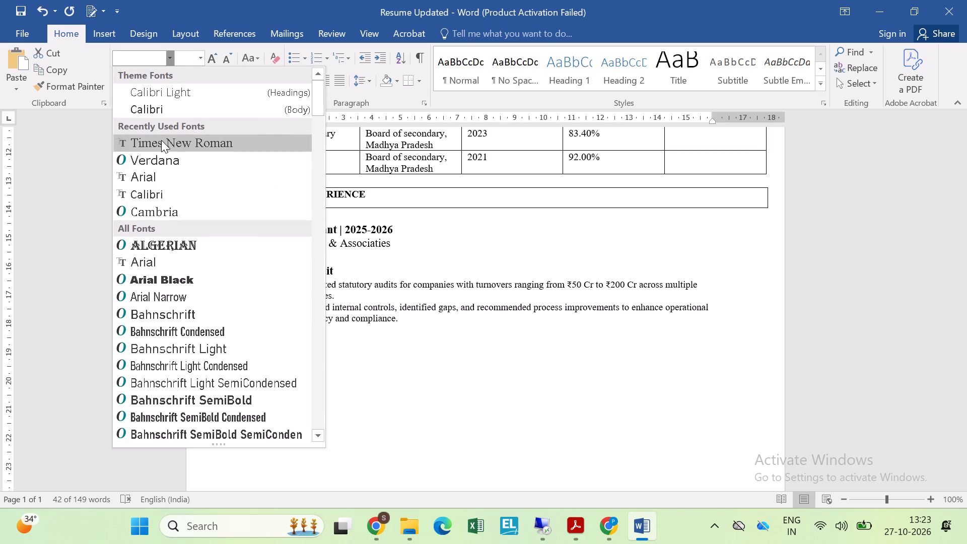
{"action": "left_click", "coordinate": [161, 140]}
{"action": "left_click", "coordinate": [302, 262]}
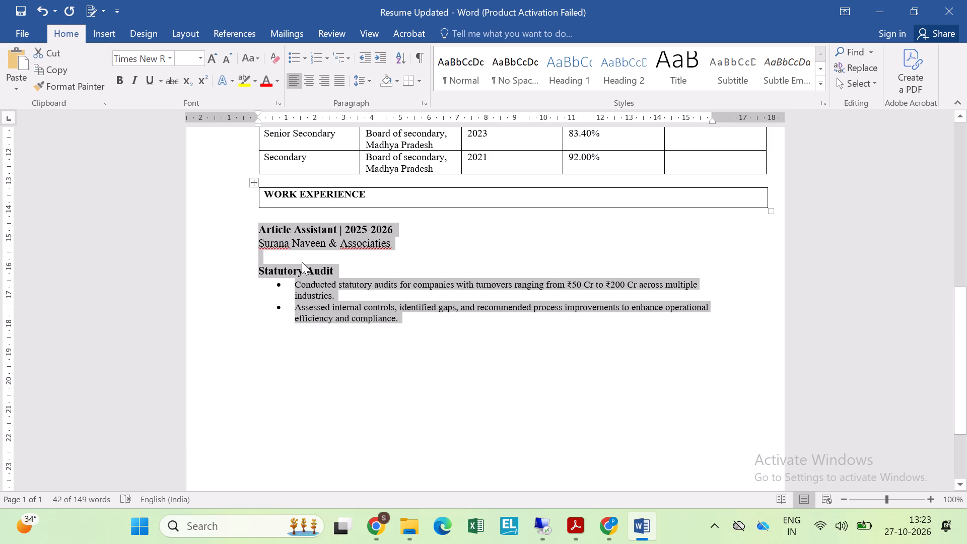
Set the firm name line below "Article Assistant | 2025-2026" to font size 10, matching the Education table text.
{"action": "key", "text": "Up"}
{"action": "key", "text": "Up"}
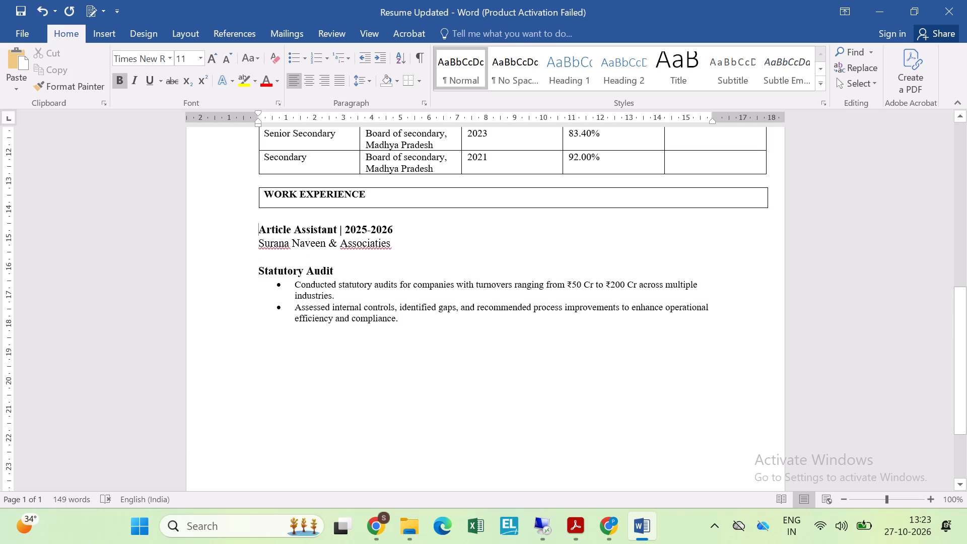
{"action": "key", "text": "Down"}
{"action": "key", "text": "Down"}
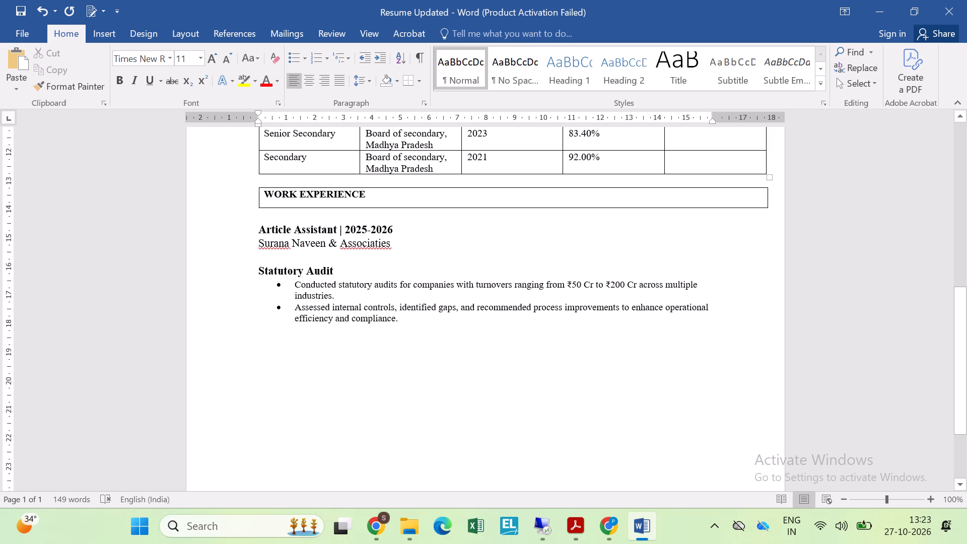
{"action": "left_click", "coordinate": [382, 149]}
{"action": "left_click", "coordinate": [287, 233]}
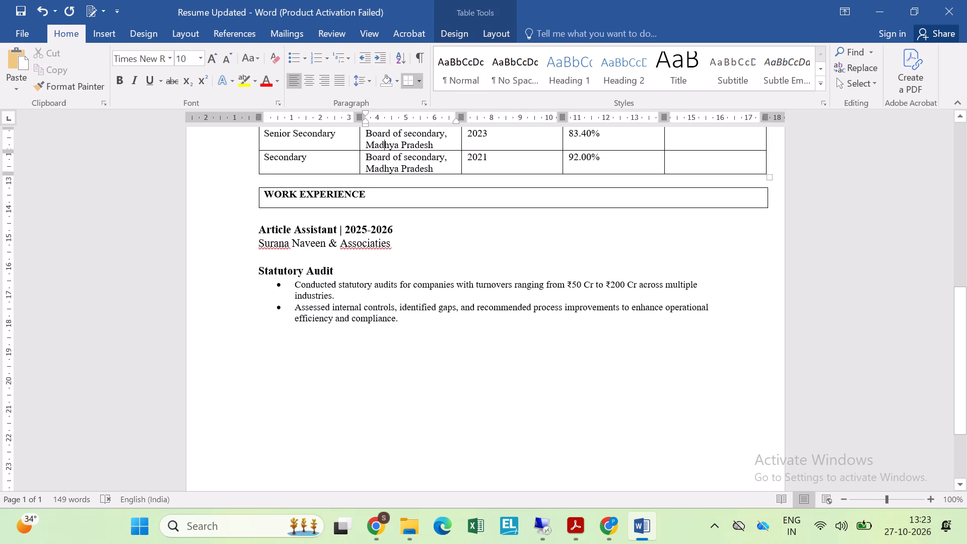
{"action": "key", "text": "Down"}
{"action": "key", "text": "ctrl+Left"}
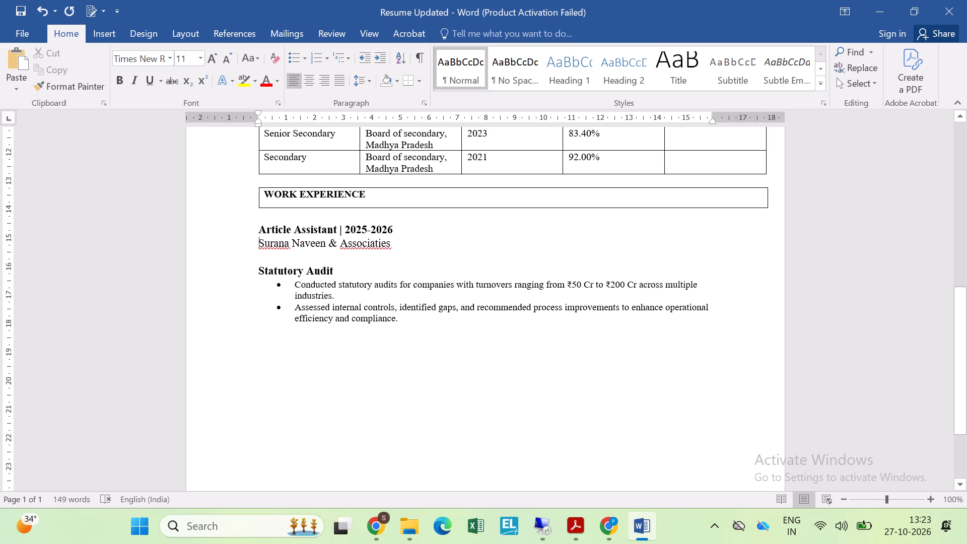
{"action": "key", "text": "ctrl+shift+Right"}
{"action": "key", "text": "ctrl+shift+Right"}
{"action": "key", "text": "ctrl+shift+Right"}
{"action": "key", "text": "ctrl+shift+Right"}
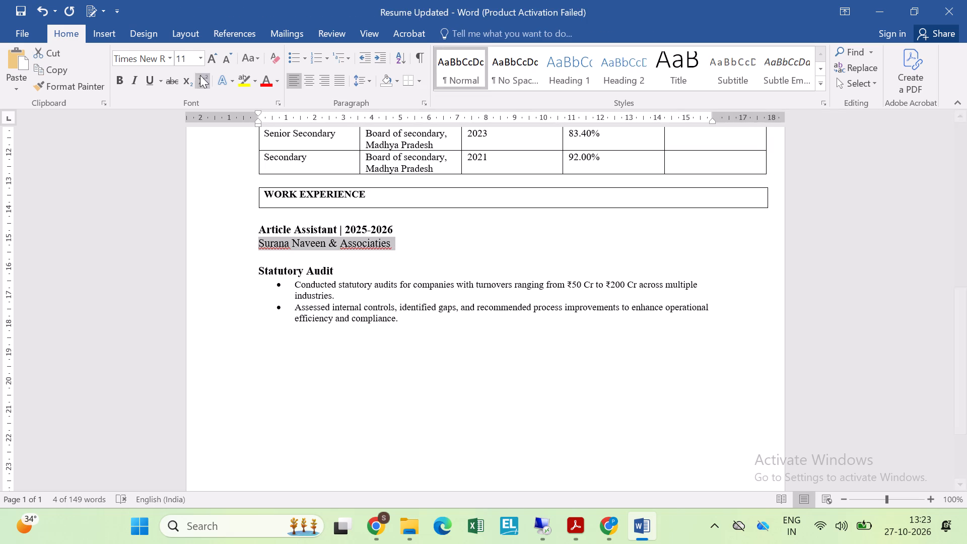
{"action": "left_click", "coordinate": [190, 57]}
{"action": "type", "text": "10\\"}
{"action": "key", "text": "Return"}
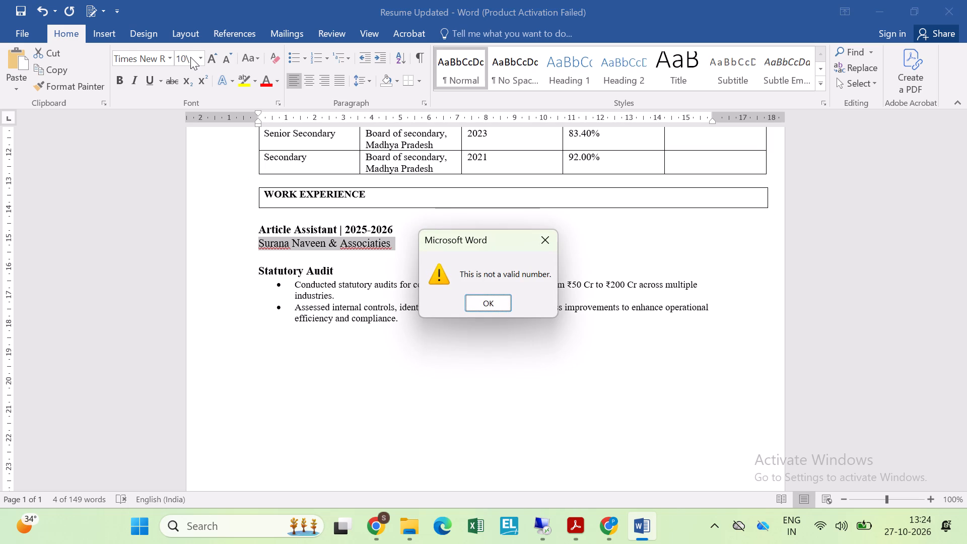
{"action": "key", "text": "BackSpace"}
{"action": "key", "text": "BackSpace"}
{"action": "key", "text": "Return"}
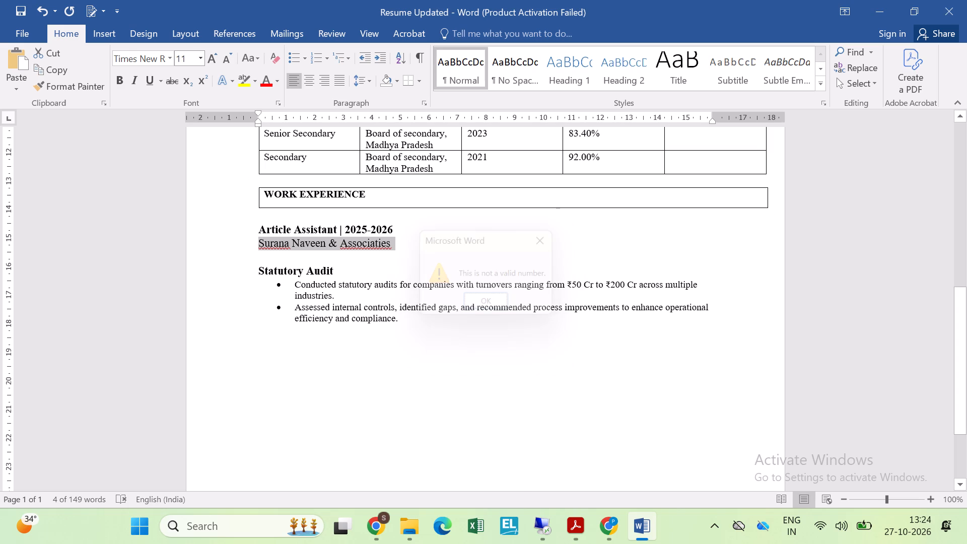
{"action": "left_click", "coordinate": [190, 57]}
{"action": "type", "text": "10"}
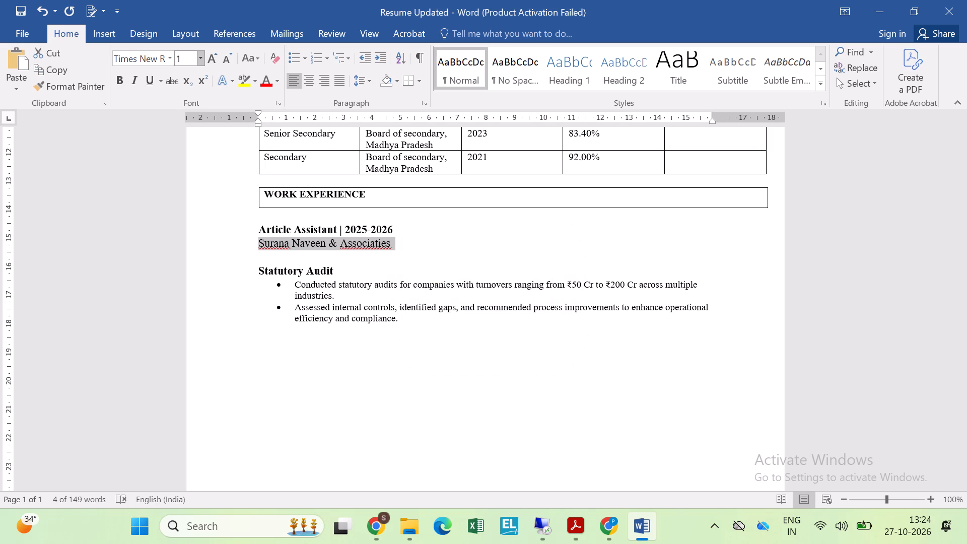
{"action": "key", "text": "Return"}
{"action": "key", "text": "Down"}
{"action": "key", "text": "Up"}
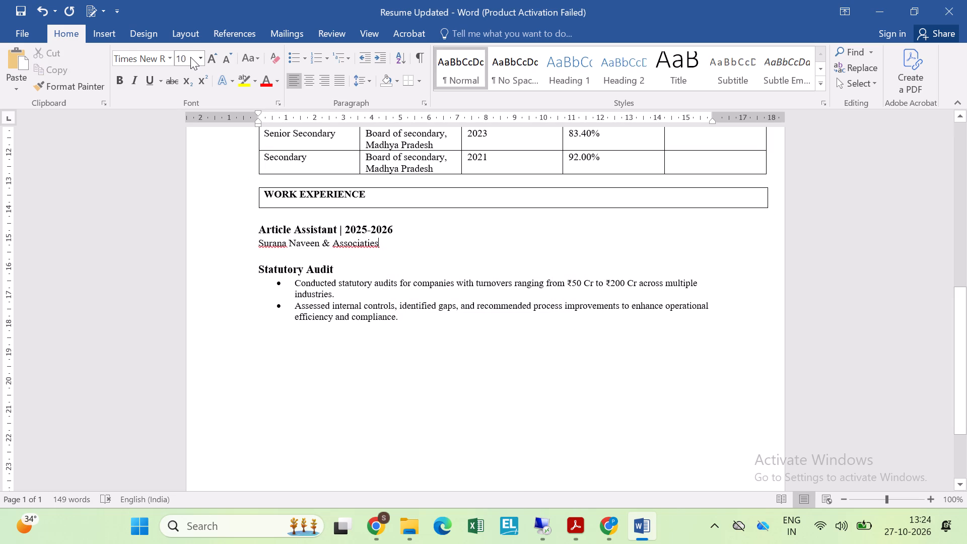
Check the resume's overall text sizing, and undo the last font size change on the firm name line below "Article Assistant | 2025-2026".
{"action": "left_click", "coordinate": [406, 146]}
{"action": "scroll", "coordinate": [406, 146], "scroll_direction": "up", "scroll_amount": 2}
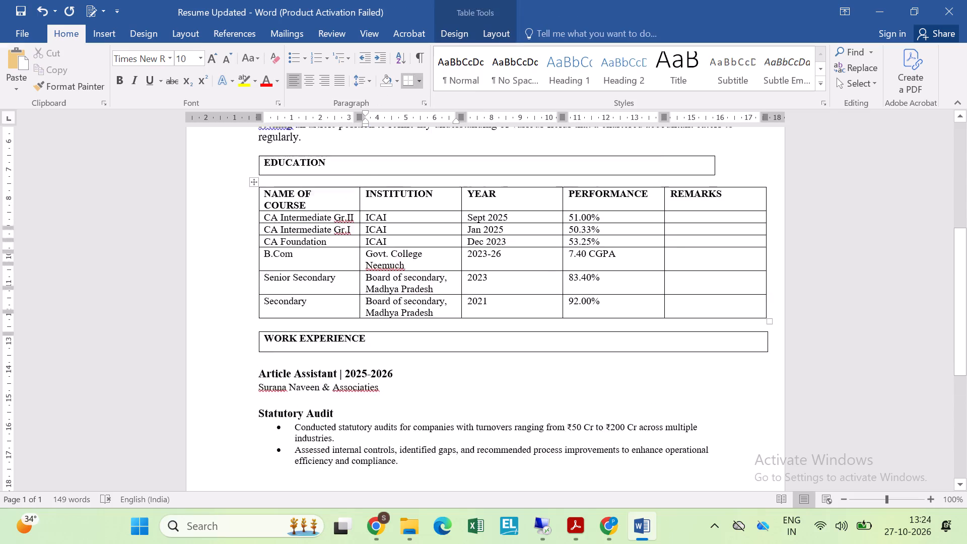
{"action": "scroll", "coordinate": [406, 146], "scroll_direction": "up", "scroll_amount": 1}
{"action": "left_click", "coordinate": [504, 374]}
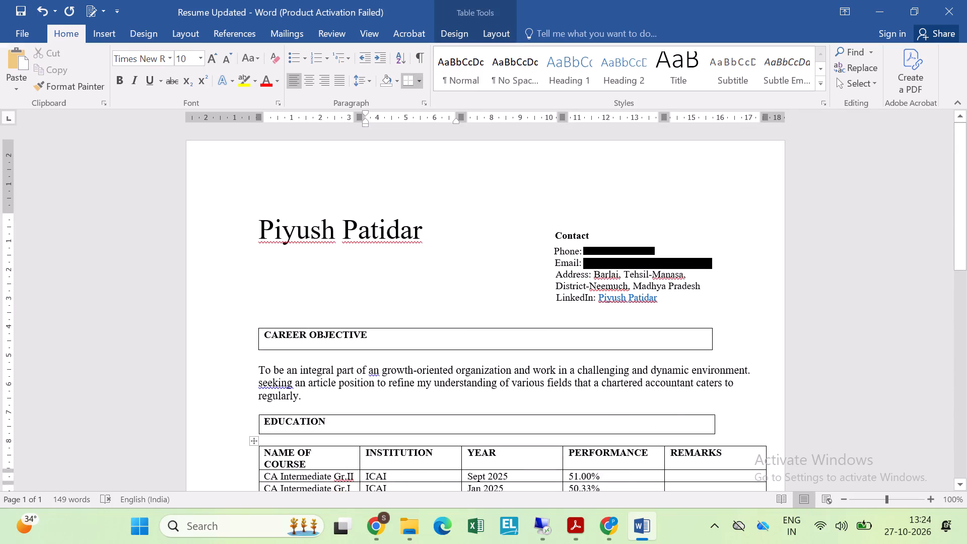
{"action": "scroll", "coordinate": [504, 374], "scroll_direction": "down", "scroll_amount": 4}
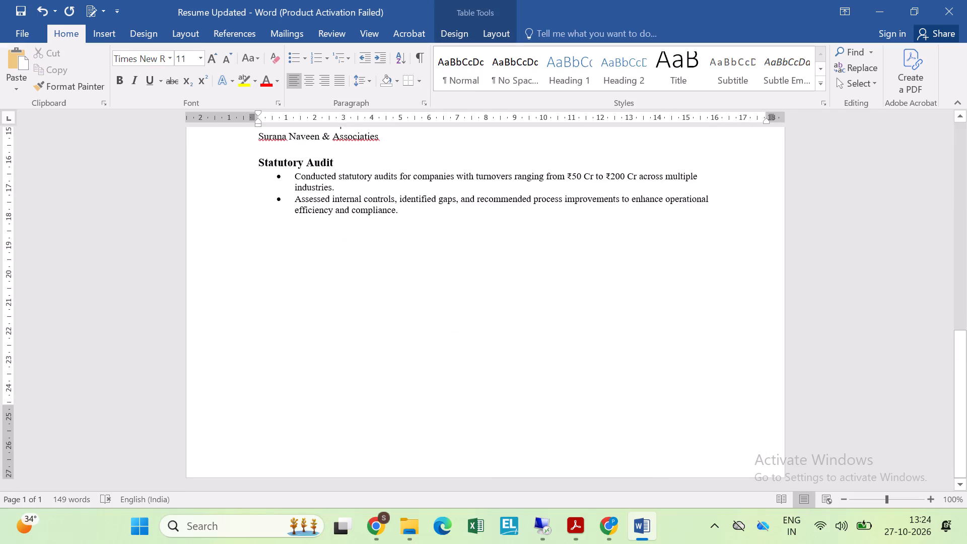
{"action": "scroll", "coordinate": [322, 174], "scroll_direction": "up", "scroll_amount": 1}
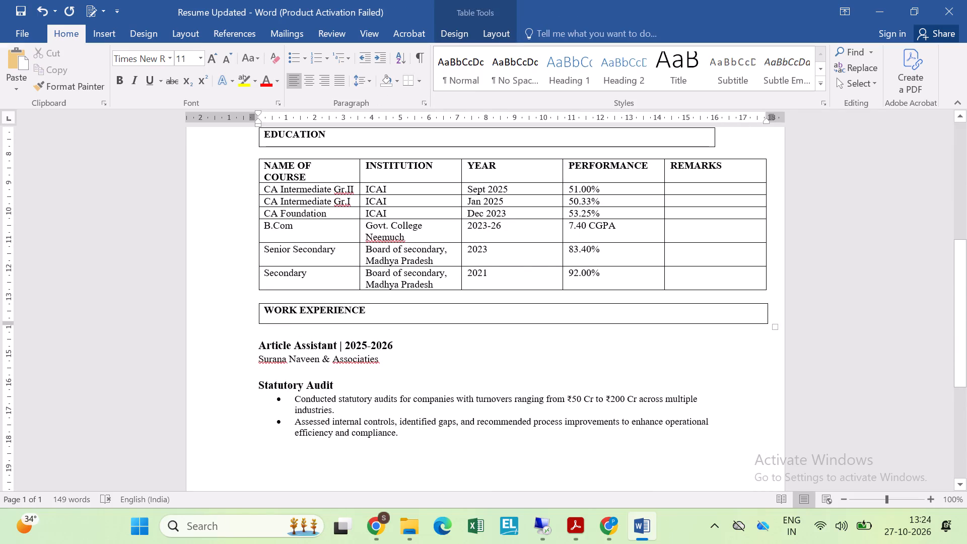
{"action": "left_click", "coordinate": [261, 361]}
{"action": "key", "text": "ctrl+z"}
{"action": "key", "text": "Down"}
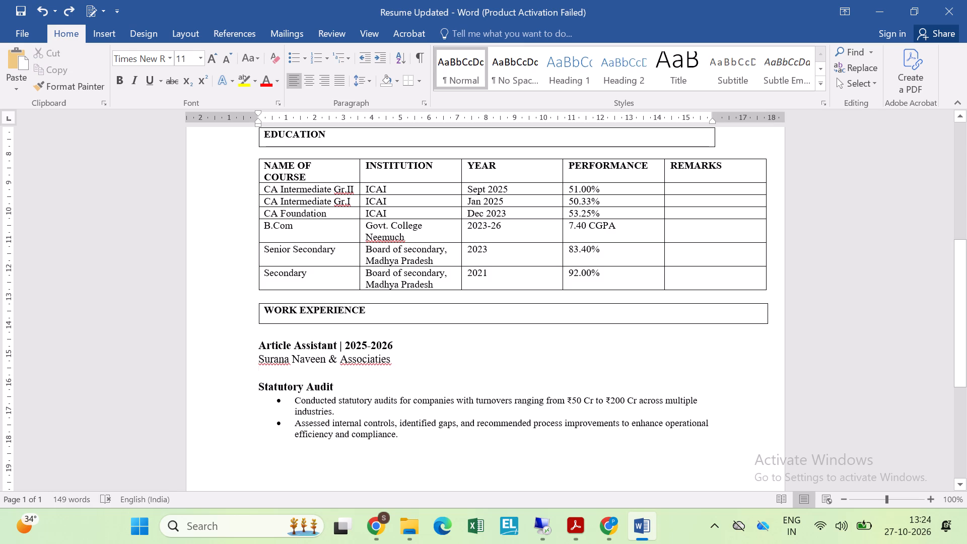
Consult the remaining Work Experience sections in the reference PDF and add the line "Direct & Indirect Taxation" below the Statutory Audit bullets in Word.
{"action": "left_click", "coordinate": [299, 380]}
{"action": "scroll", "coordinate": [299, 380], "scroll_direction": "down", "scroll_amount": 2}
{"action": "key", "text": "alt+Tab"}
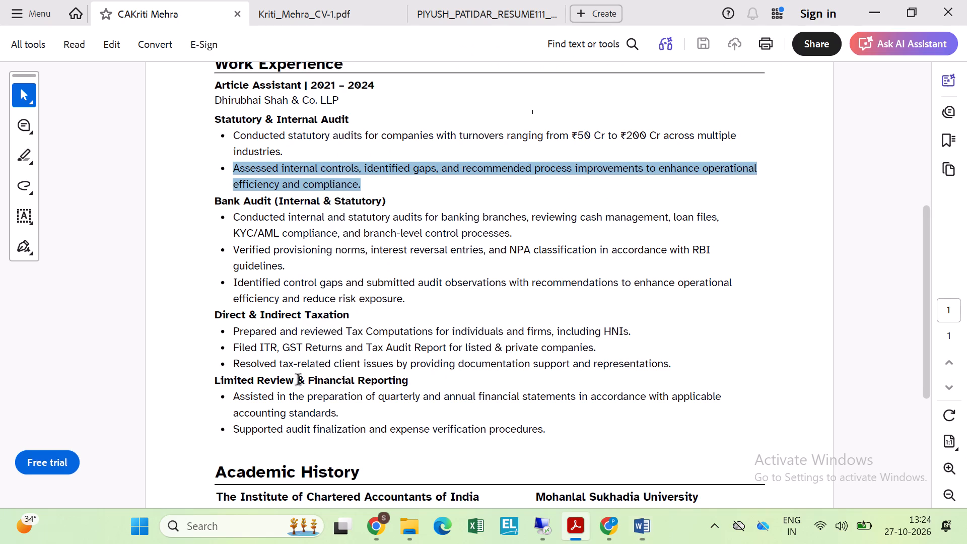
{"action": "scroll", "coordinate": [299, 380], "scroll_direction": "down", "scroll_amount": 1}
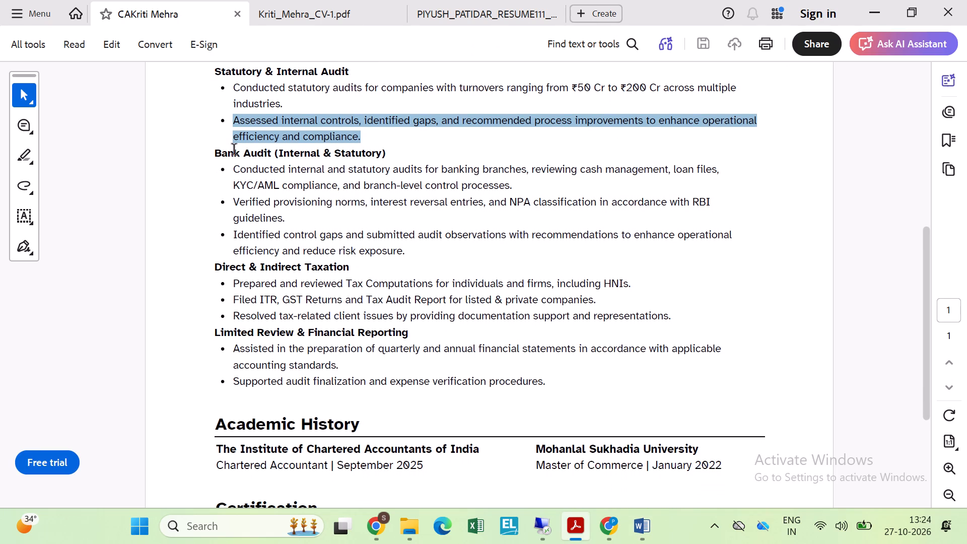
{"action": "scroll", "coordinate": [235, 150], "scroll_direction": "down", "scroll_amount": 2}
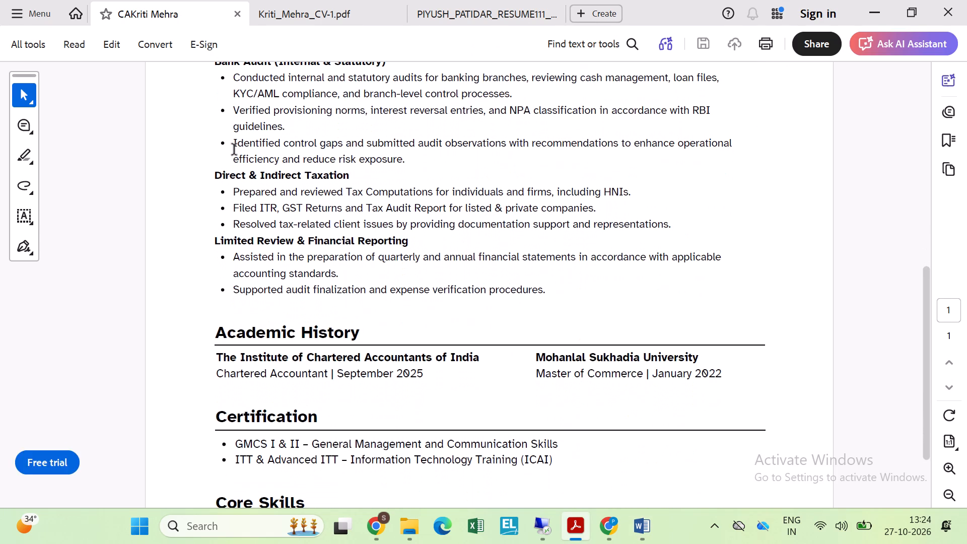
{"action": "key", "text": "alt+Tab"}
{"action": "left_click", "coordinate": [409, 221]}
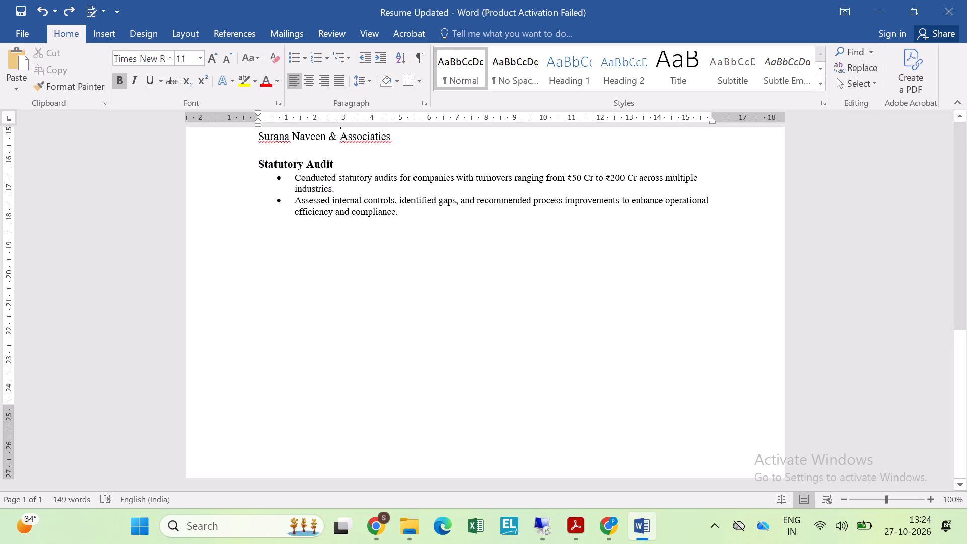
{"action": "key", "text": "Return"}
{"action": "key", "text": "Return"}
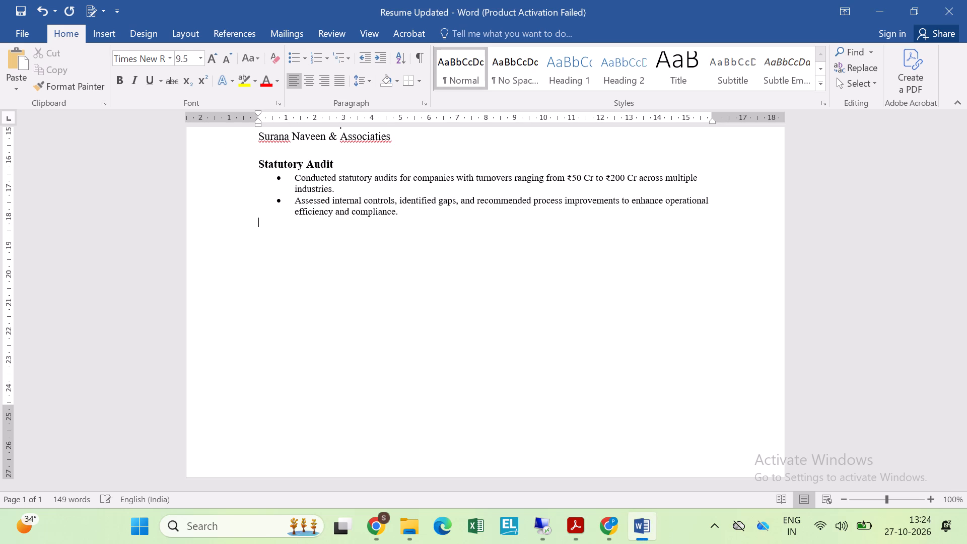
{"action": "type", "text": "Direct"}
{"action": "key", "text": "space"}
{"action": "type", "text": "& Indirect Taxatoi"}
{"action": "key", "text": "BackSpace"}
{"action": "key", "text": "BackSpace"}
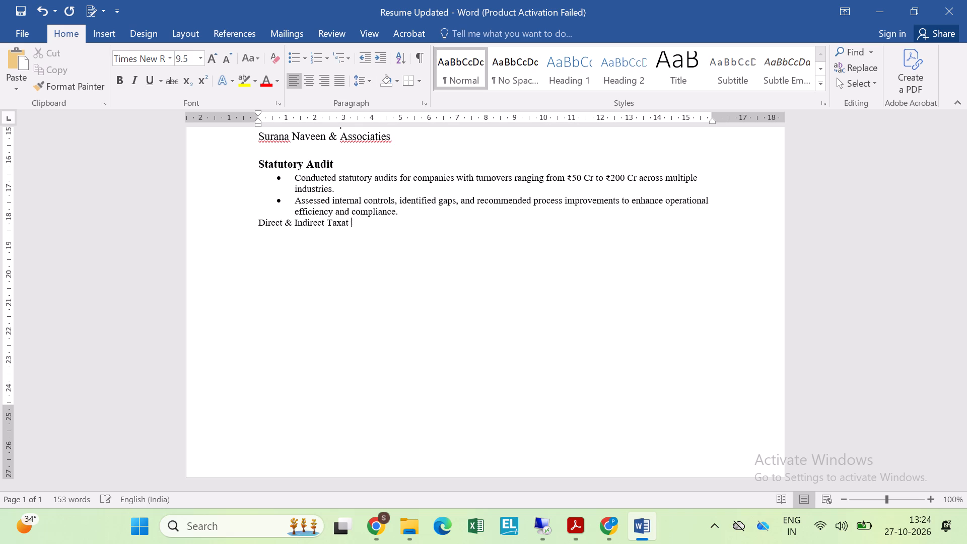
{"action": "type", "text": "ion"}
Insert a blank line between the Statutory Audit bullets and "Direct & Indirect Taxation".
{"action": "key", "text": "ctrl+Left"}
{"action": "key", "text": "ctrl+Left"}
{"action": "key", "text": "ctrl+Left"}
{"action": "key", "text": "ctrl+Left"}
{"action": "key", "text": "Return"}
Format the "Direct & Indirect Taxation" heading as bold with font size 11.
{"action": "key", "text": "ctrl+shift+Right"}
{"action": "key", "text": "ctrl+shift+Right"}
{"action": "key", "text": "ctrl+shift+Right"}
{"action": "key", "text": "ctrl+shift+Right"}
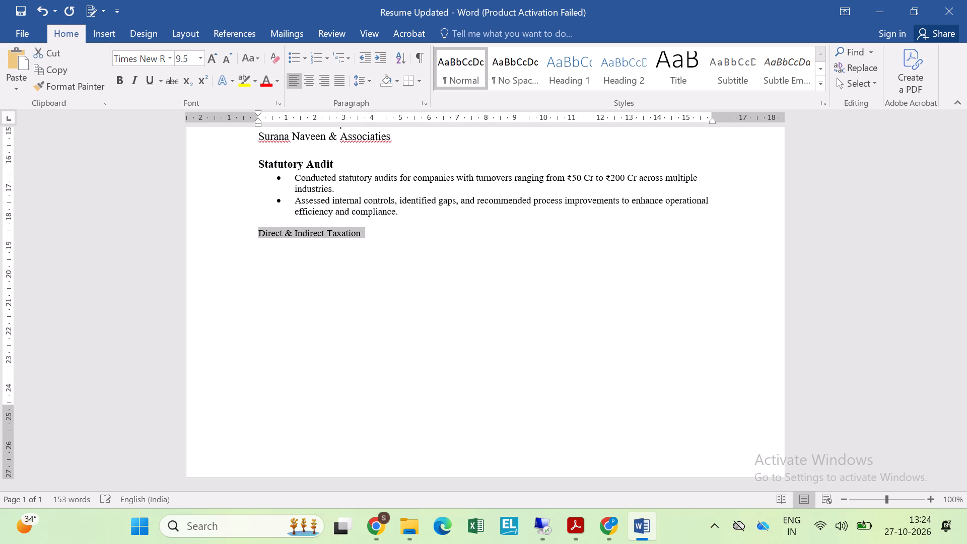
{"action": "key", "text": "ctrl+b"}
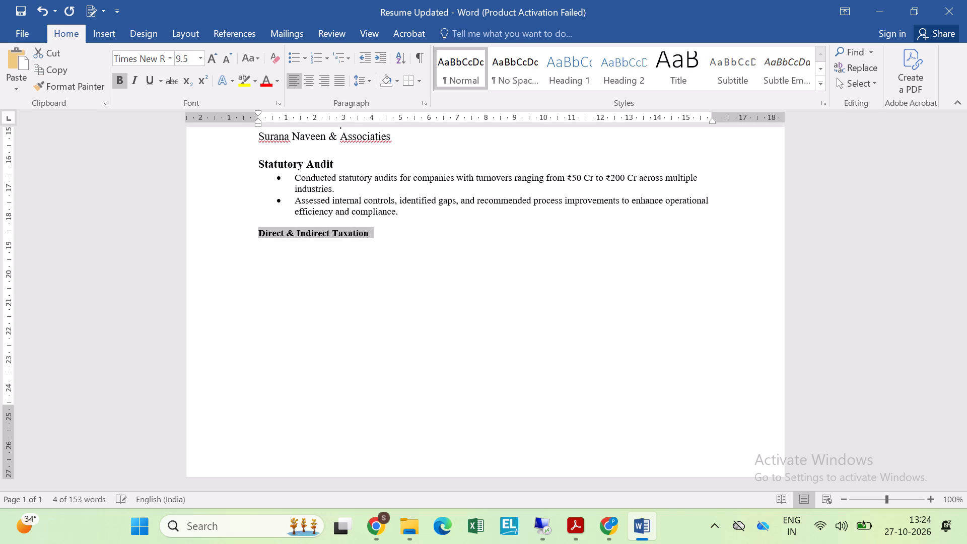
{"action": "left_click", "coordinate": [188, 59]}
{"action": "type", "text": "11"}
{"action": "key", "text": "Return"}
Start a bulleted list on a new line below the "Direct & Indirect Taxation" heading.
{"action": "key", "text": "Up"}
{"action": "key", "text": "Up"}
{"action": "key", "text": "Up"}
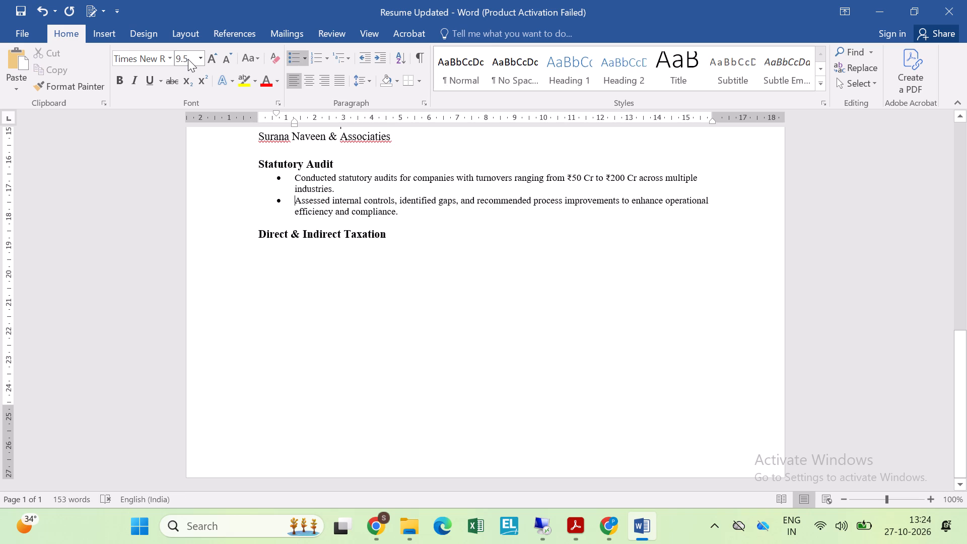
{"action": "key", "text": "Up"}
{"action": "key", "text": "Down"}
{"action": "key", "text": "Down"}
{"action": "key", "text": "Down"}
{"action": "key", "text": "Down"}
{"action": "key", "text": "Down"}
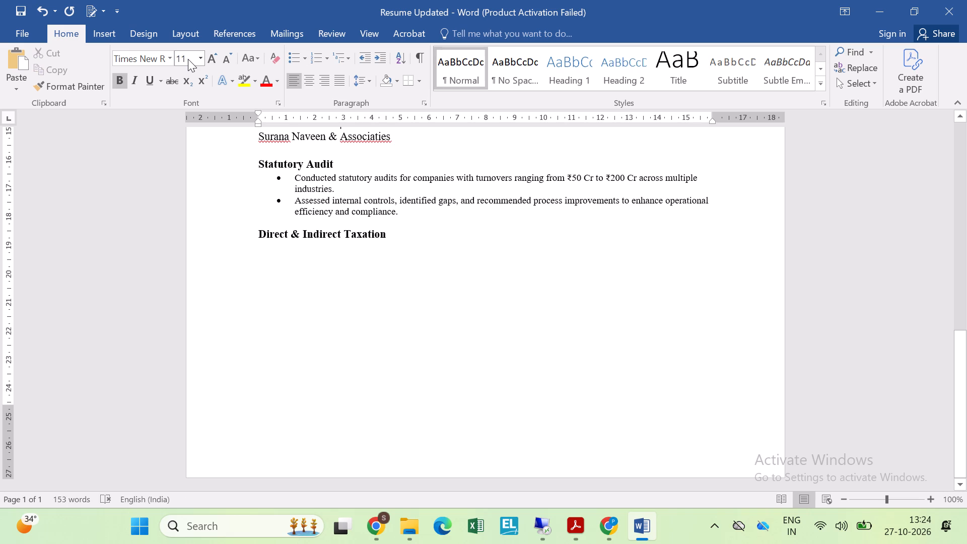
{"action": "key", "text": "ctrl+Right"}
{"action": "key", "text": "ctrl+Right"}
{"action": "key", "text": "ctrl+Right"}
{"action": "key", "text": "ctrl+Right"}
{"action": "key", "text": "Return"}
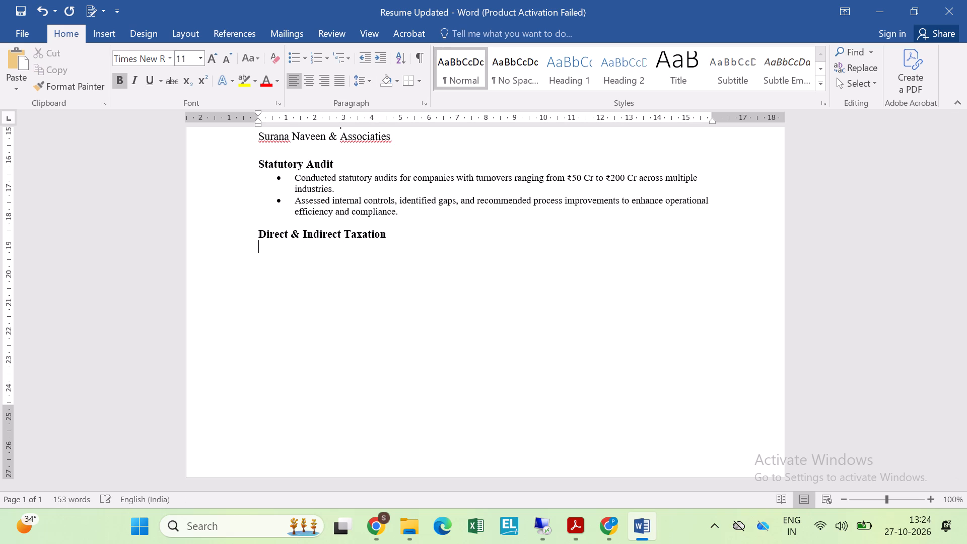
{"action": "left_click", "coordinate": [298, 59]}
Switch to the reference resume PDF in Acrobat.
{"action": "key", "text": "alt+Tab"}
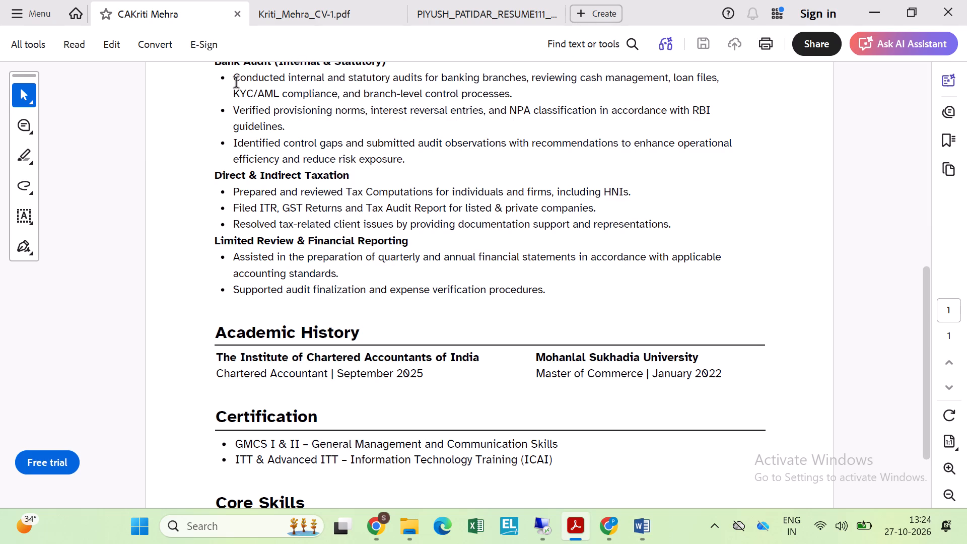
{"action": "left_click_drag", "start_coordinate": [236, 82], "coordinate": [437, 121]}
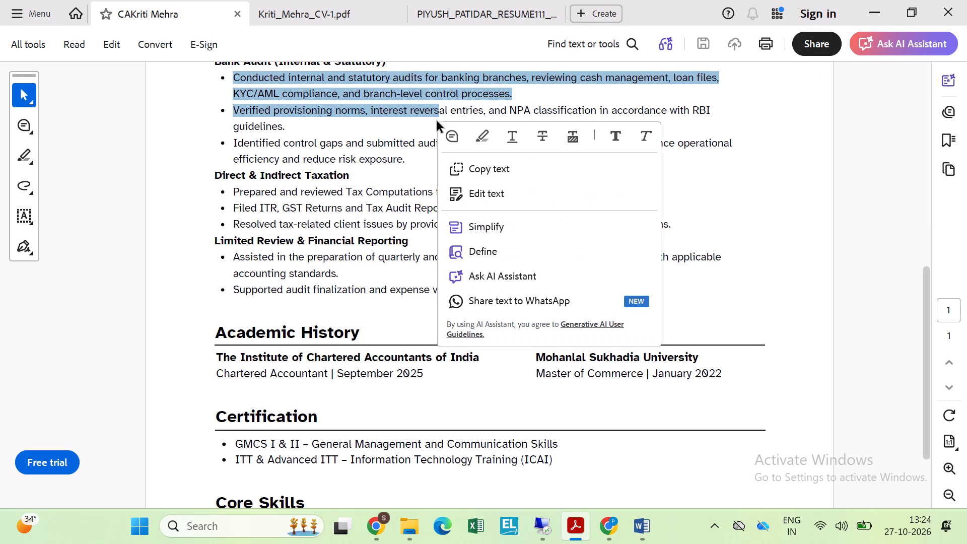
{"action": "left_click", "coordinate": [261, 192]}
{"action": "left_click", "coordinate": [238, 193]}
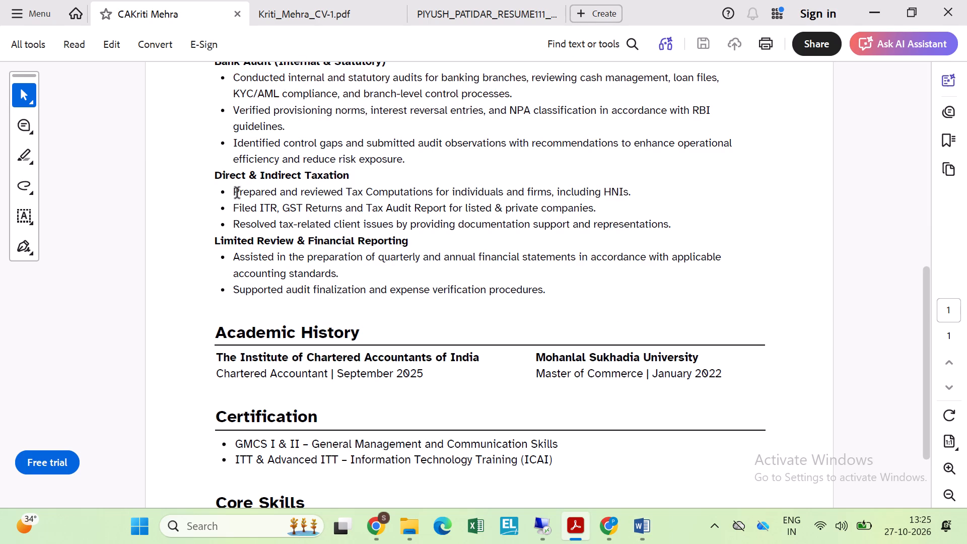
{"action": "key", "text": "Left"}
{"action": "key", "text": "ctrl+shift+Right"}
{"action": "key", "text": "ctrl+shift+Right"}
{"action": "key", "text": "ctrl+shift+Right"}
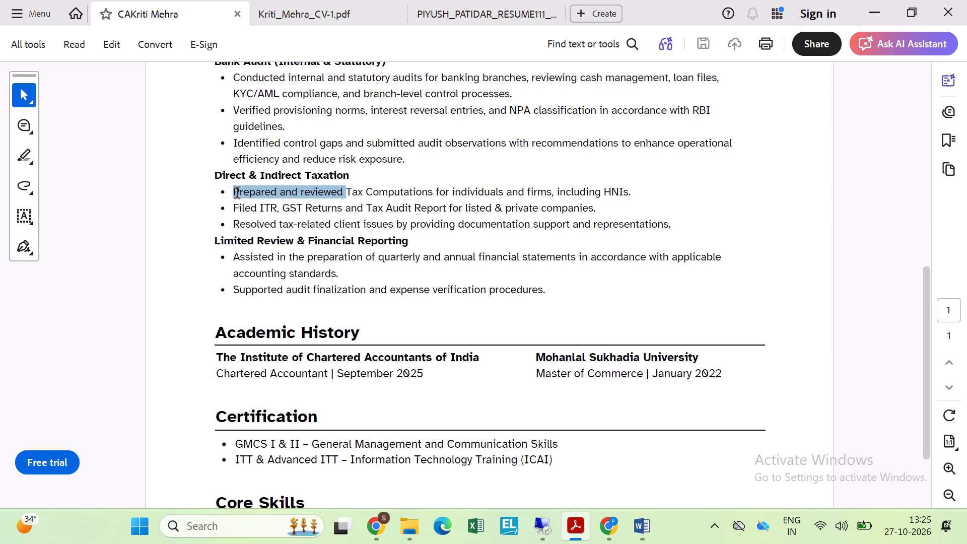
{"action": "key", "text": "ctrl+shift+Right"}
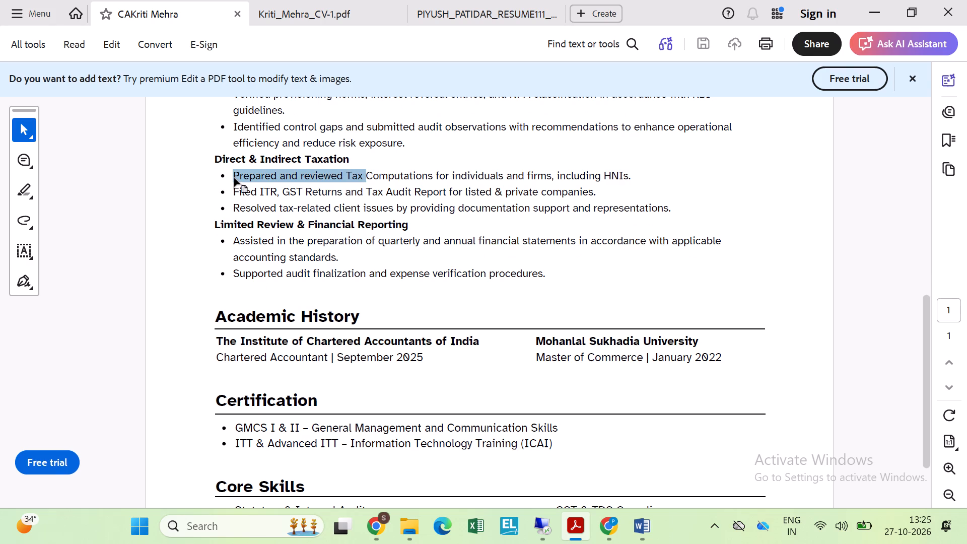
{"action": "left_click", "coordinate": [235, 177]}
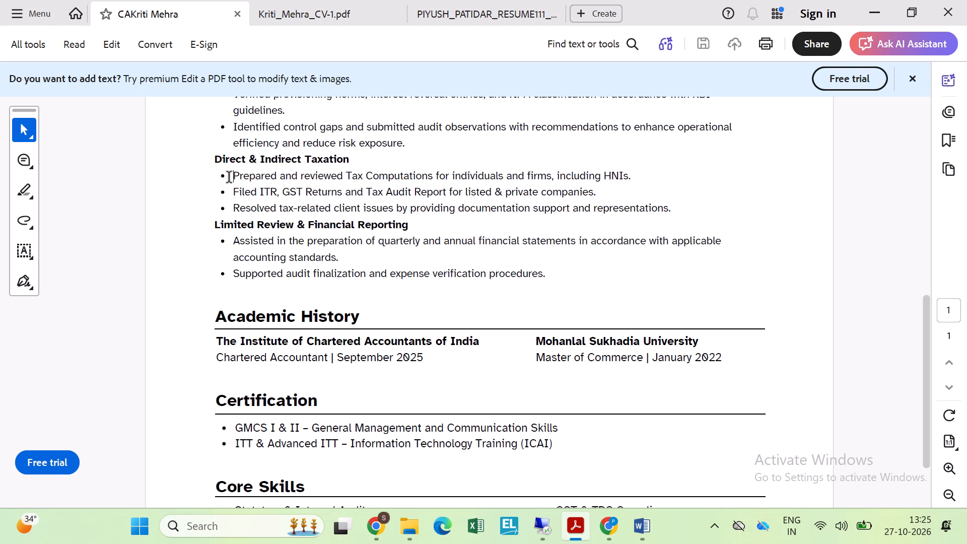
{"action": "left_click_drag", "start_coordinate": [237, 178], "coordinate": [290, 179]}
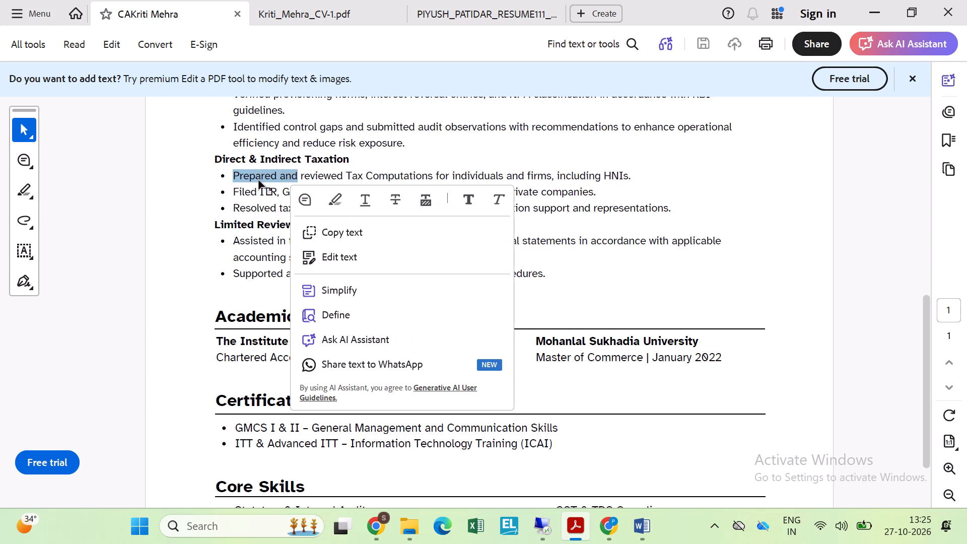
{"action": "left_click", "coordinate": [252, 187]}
Copy the "Prepared and reviewed Tax Computations…" bullet from the PDF and paste it in Word below the "Direct & Indirect Taxation" heading.
{"action": "left_click_drag", "start_coordinate": [233, 176], "coordinate": [235, 175]}
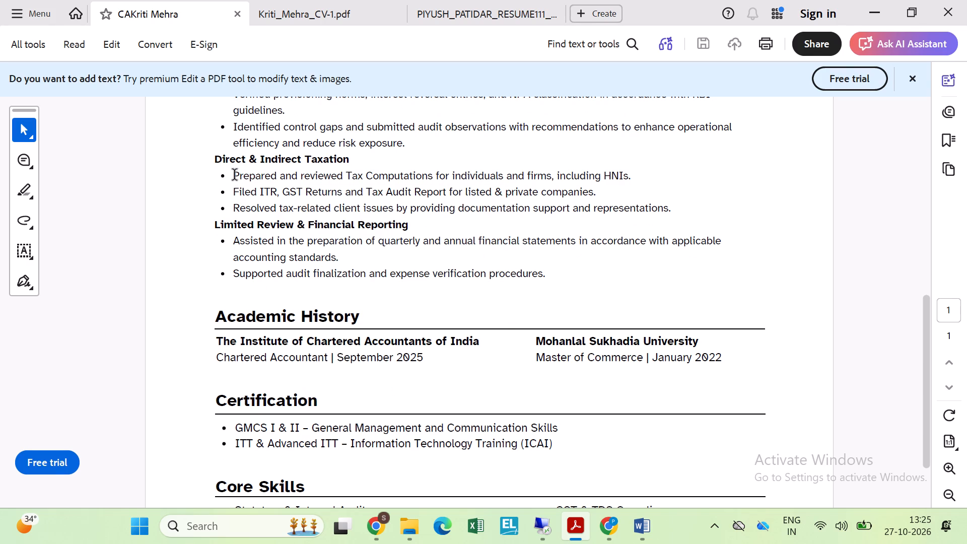
{"action": "left_click_drag", "start_coordinate": [235, 175], "coordinate": [600, 178]}
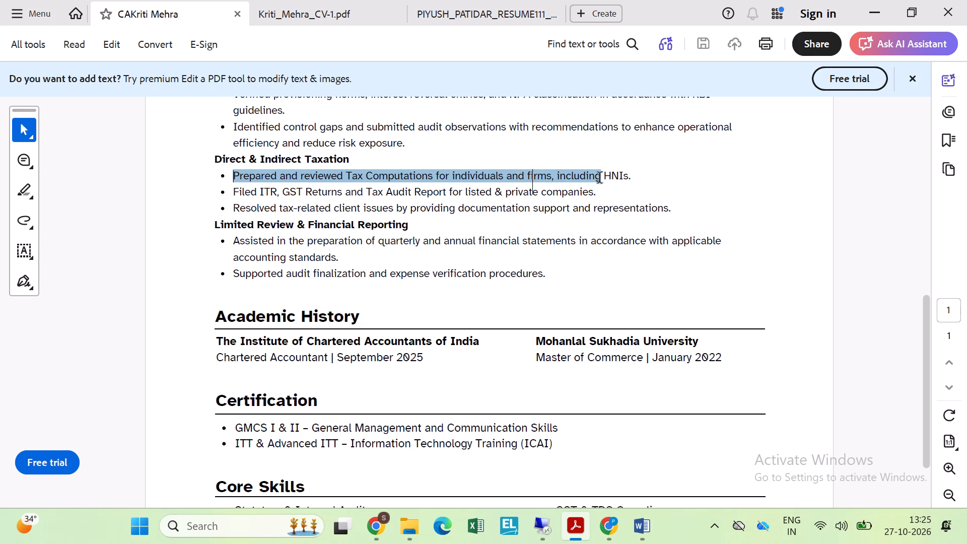
{"action": "left_click_drag", "start_coordinate": [600, 178], "coordinate": [629, 182]}
{"action": "left_click_drag", "start_coordinate": [629, 182], "coordinate": [635, 183]}
{"action": "key", "text": "ctrl+c"}
{"action": "key", "text": "alt+Tab"}
{"action": "key", "text": "ctrl+v"}
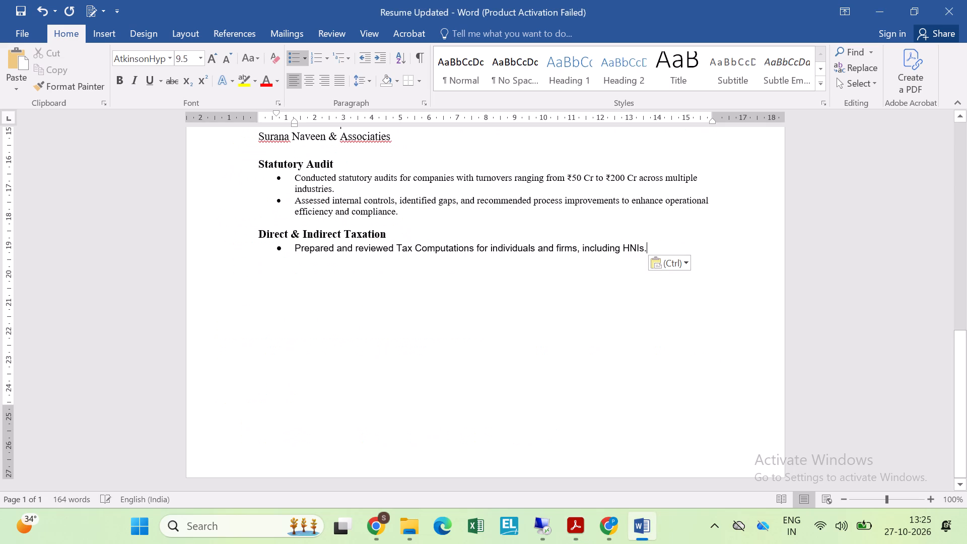
Copy the "Filed ITR, GST Returns and Tax Audit Report…" bullet from the reference PDF and paste it in Word as the second taxation bullet.
{"action": "key", "text": "Return"}
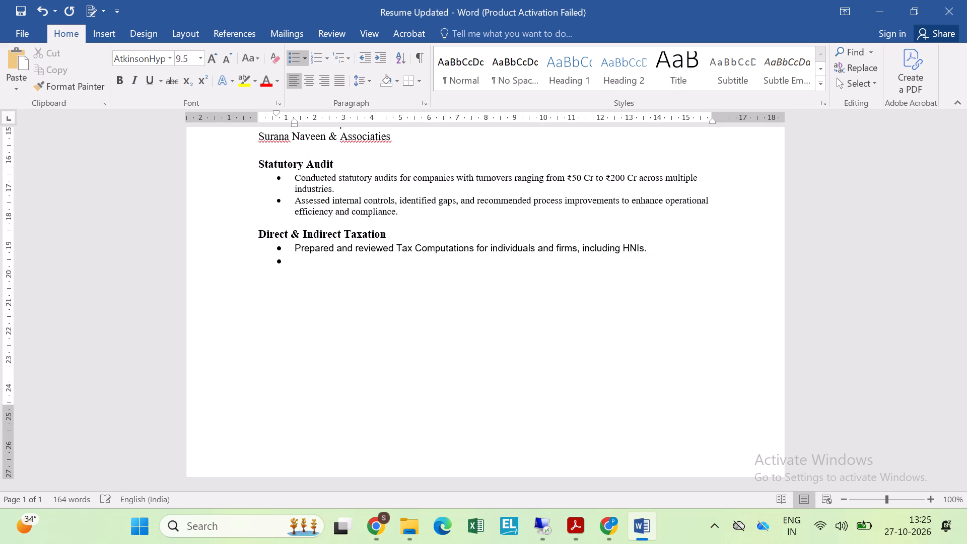
{"action": "key", "text": "alt+Tab"}
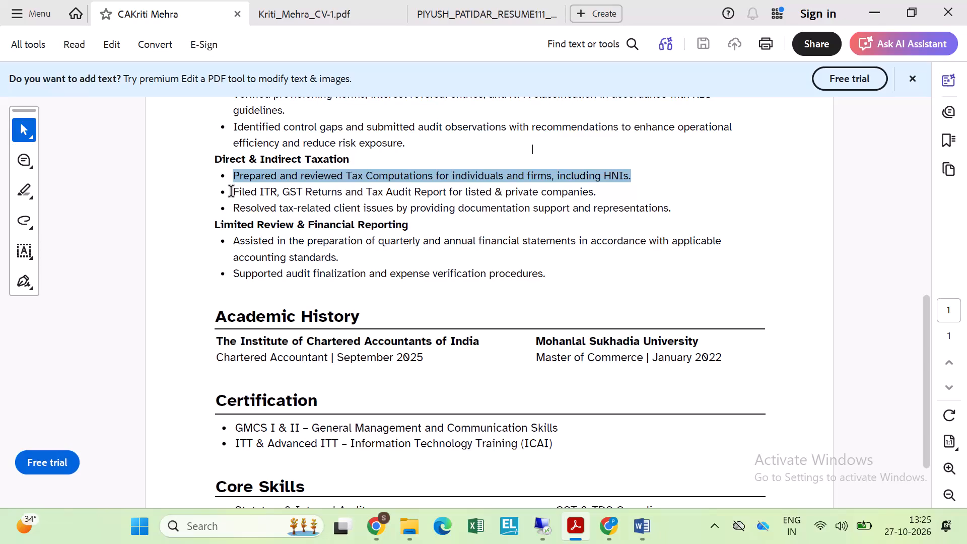
{"action": "left_click_drag", "start_coordinate": [232, 192], "coordinate": [529, 198]}
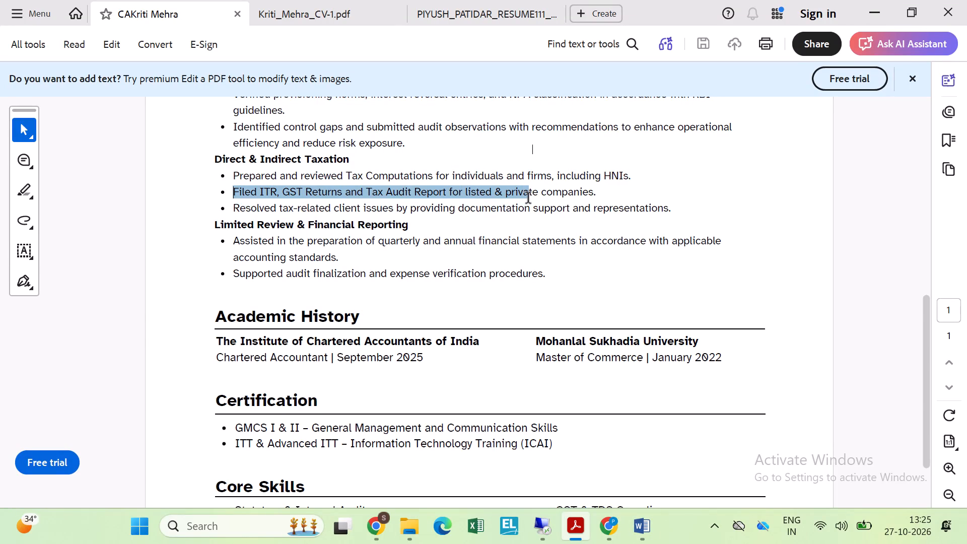
{"action": "left_click_drag", "start_coordinate": [529, 198], "coordinate": [591, 194]}
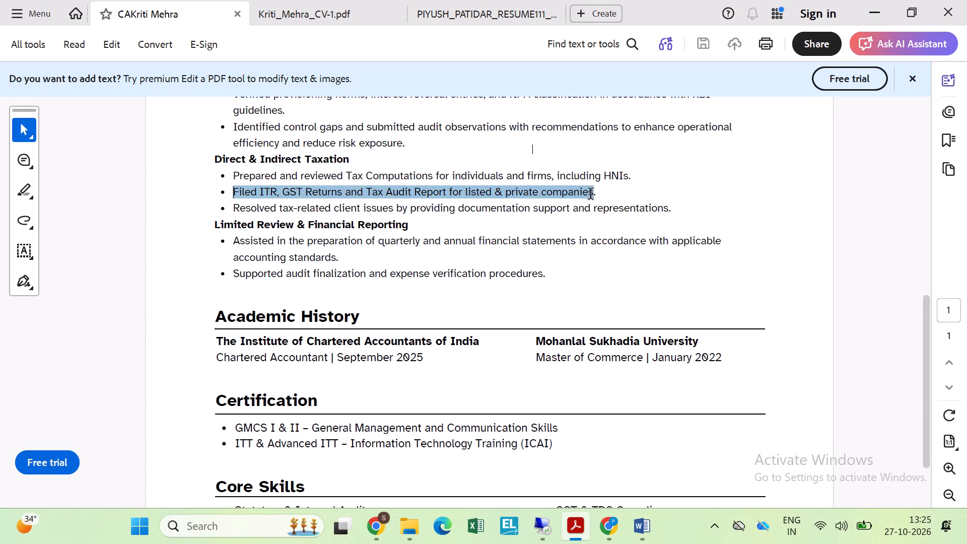
{"action": "left_click_drag", "start_coordinate": [591, 194], "coordinate": [595, 195]}
{"action": "key", "text": "ctrl+c"}
{"action": "key", "text": "alt+Tab"}
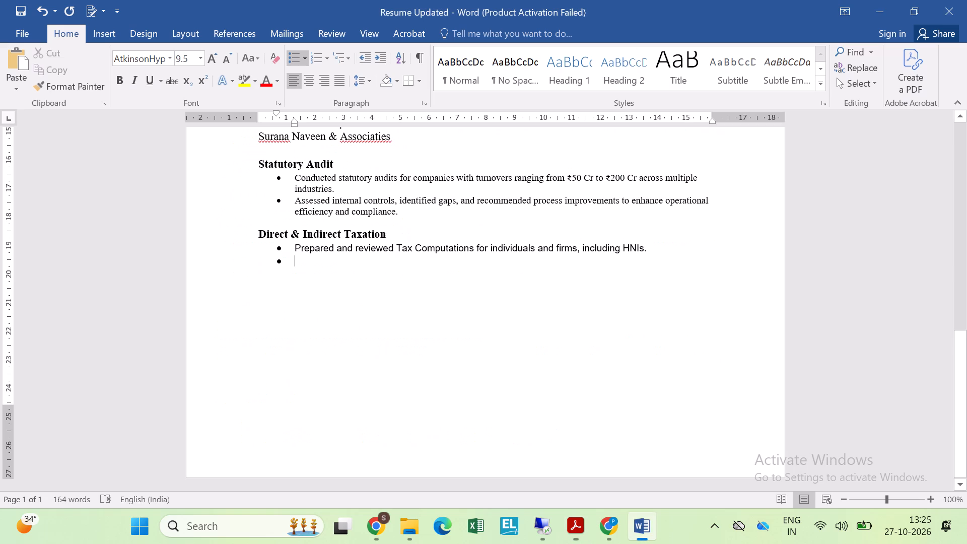
{"action": "key", "text": "ctrl+v"}
Delete the words "listed & private" from the "Filed ITR, GST Returns and Tax Audit Report" bullet.
{"action": "key", "text": "Left"}
{"action": "key", "text": "Left"}
{"action": "key", "text": "ctrl+Left"}
{"action": "key", "text": "ctrl+Left"}
{"action": "key", "text": "ctrl+Left"}
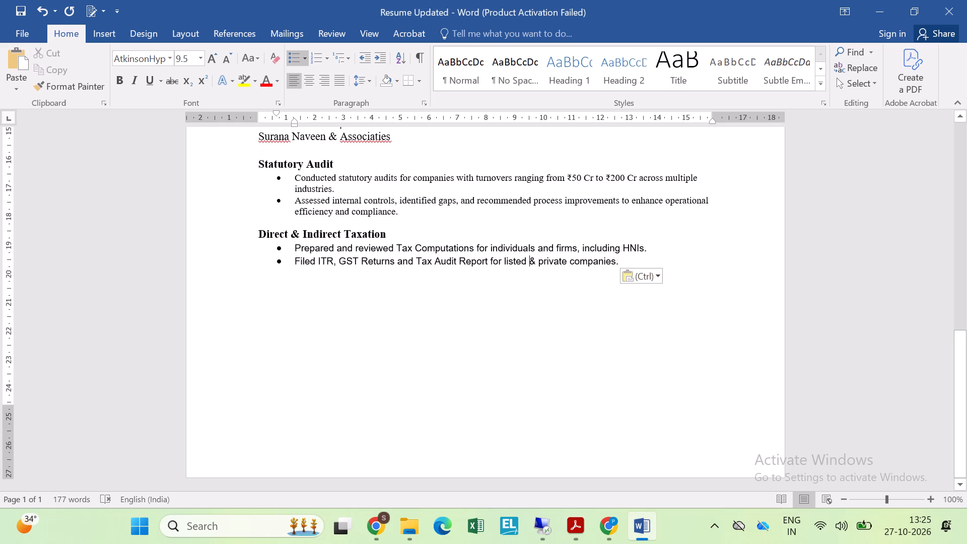
{"action": "key", "text": "Right"}
{"action": "key", "text": "Right"}
{"action": "key", "text": "Left"}
{"action": "key", "text": "Left"}
{"action": "key", "text": "ctrl+Left"}
{"action": "key", "text": "Left"}
{"action": "key", "text": "Left"}
{"action": "key", "text": "ctrl+Left"}
{"action": "key", "text": "Right"}
{"action": "key", "text": "Right"}
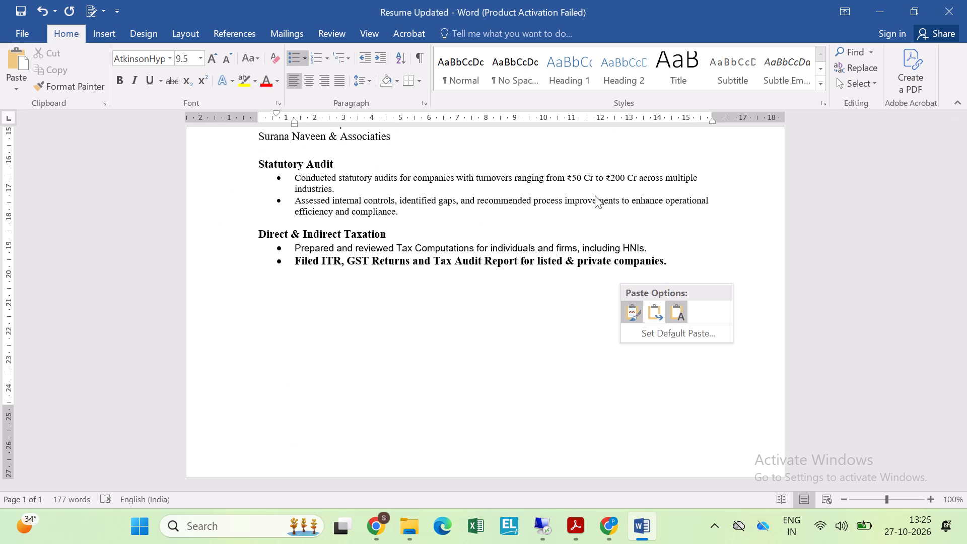
{"action": "key", "text": "Escape"}
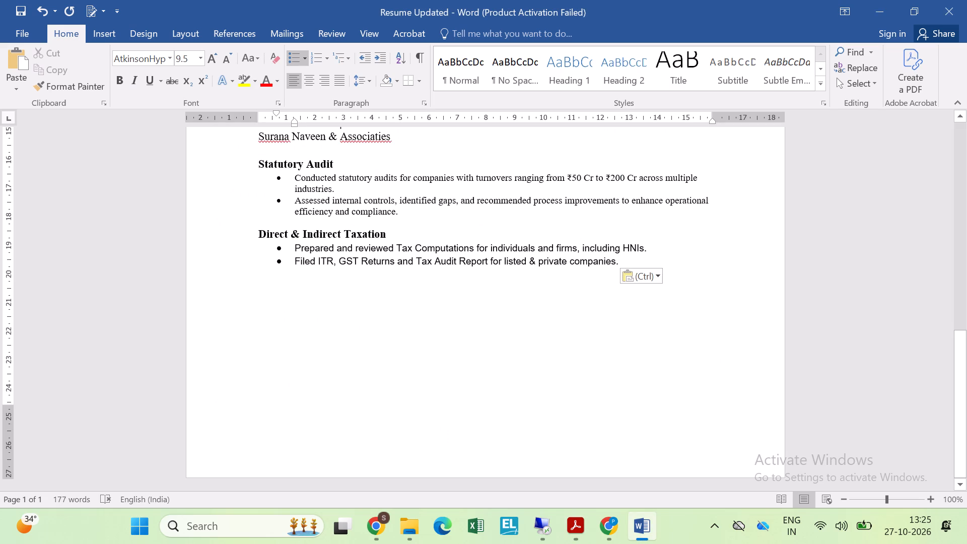
{"action": "key", "text": "Left"}
{"action": "key", "text": "Right"}
{"action": "key", "text": "Down"}
{"action": "key", "text": "ctrl+Right"}
{"action": "key", "text": "ctrl+Right"}
{"action": "key", "text": "ctrl+Right"}
{"action": "key", "text": "ctrl+Right"}
{"action": "key", "text": "ctrl+Right"}
{"action": "key", "text": "ctrl+Right"}
{"action": "key", "text": "ctrl+Right"}
{"action": "key", "text": "ctrl+Right"}
{"action": "key", "text": "ctrl+Right"}
{"action": "key", "text": "ctrl+Right"}
{"action": "key", "text": "ctrl+Right"}
{"action": "key", "text": "Left"}
{"action": "key", "text": "Left"}
{"action": "key", "text": "ctrl+Left"}
{"action": "key", "text": "ctrl+shift+Right"}
{"action": "key", "text": "shift+Right"}
{"action": "key", "text": "shift+Right"}
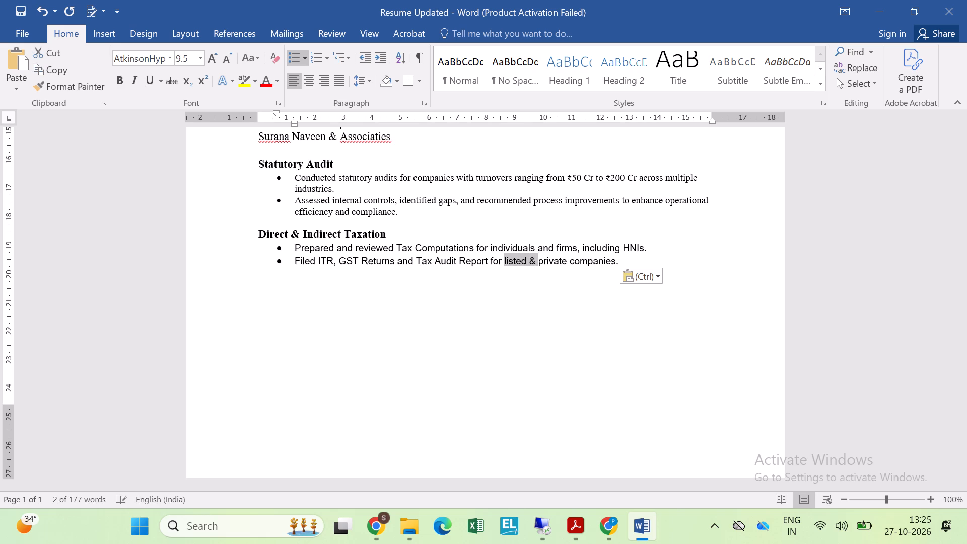
{"action": "key", "text": "shift+Left"}
{"action": "key", "text": "ctrl+shift+Right"}
{"action": "key", "text": "ctrl+shift+Right"}
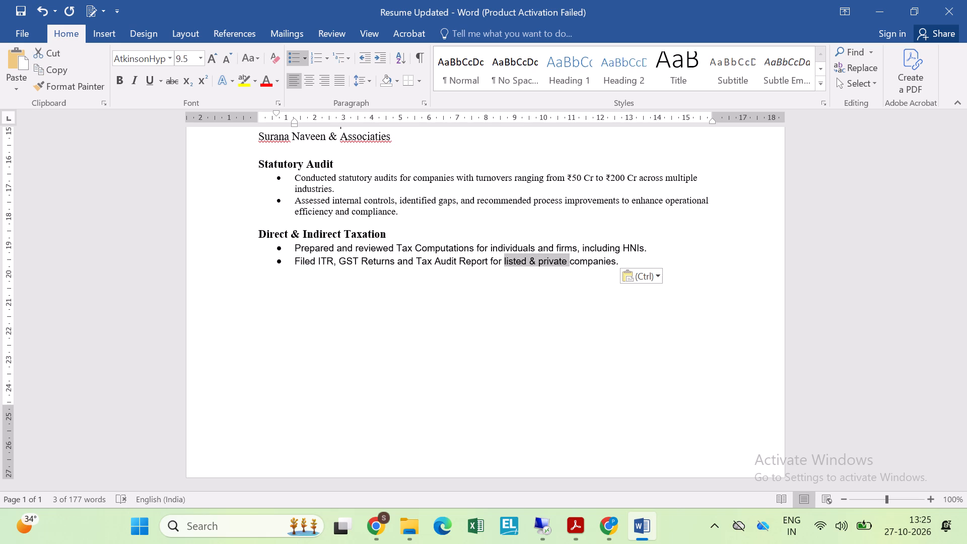
{"action": "key", "text": "BackSpace"}
Copy the "Resolved tax-related client issues…" bullet from the PDF, paste it in Word as the third taxation bullet, and end it with a period.
{"action": "key", "text": "Down"}
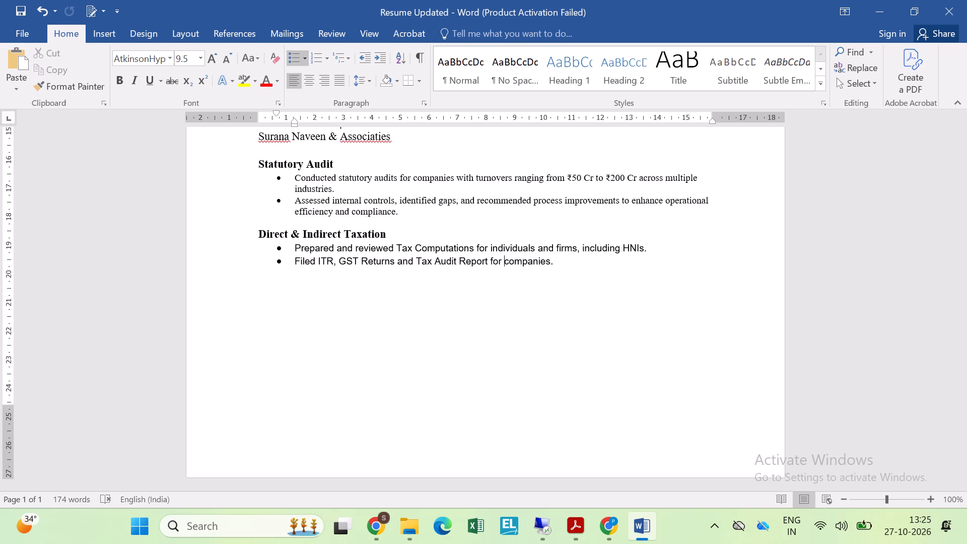
{"action": "key", "text": "Right"}
{"action": "key", "text": "ctrl+Right"}
{"action": "key", "text": "ctrl+Right"}
{"action": "key", "text": "Return"}
{"action": "key", "text": "alt+Tab"}
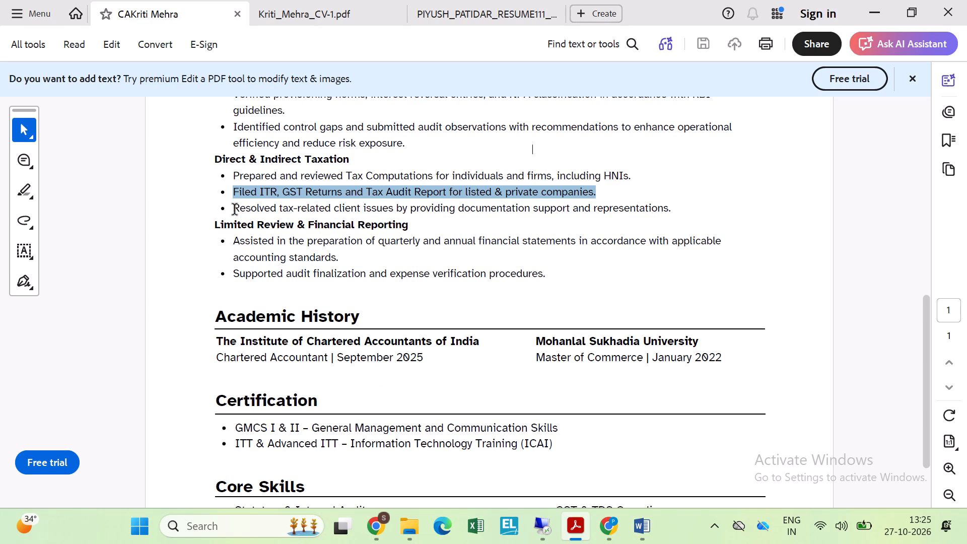
{"action": "left_click_drag", "start_coordinate": [235, 210], "coordinate": [556, 210]}
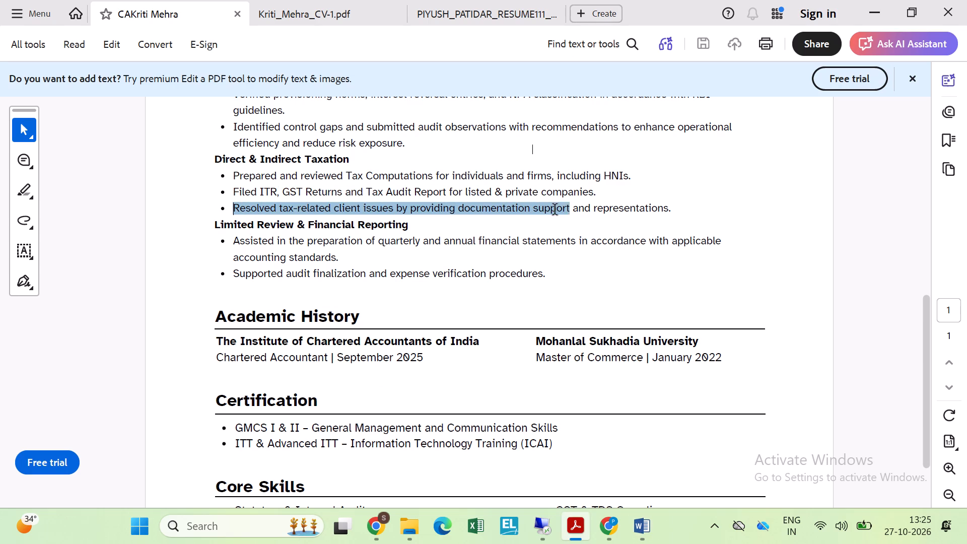
{"action": "left_click_drag", "start_coordinate": [556, 210], "coordinate": [677, 210]}
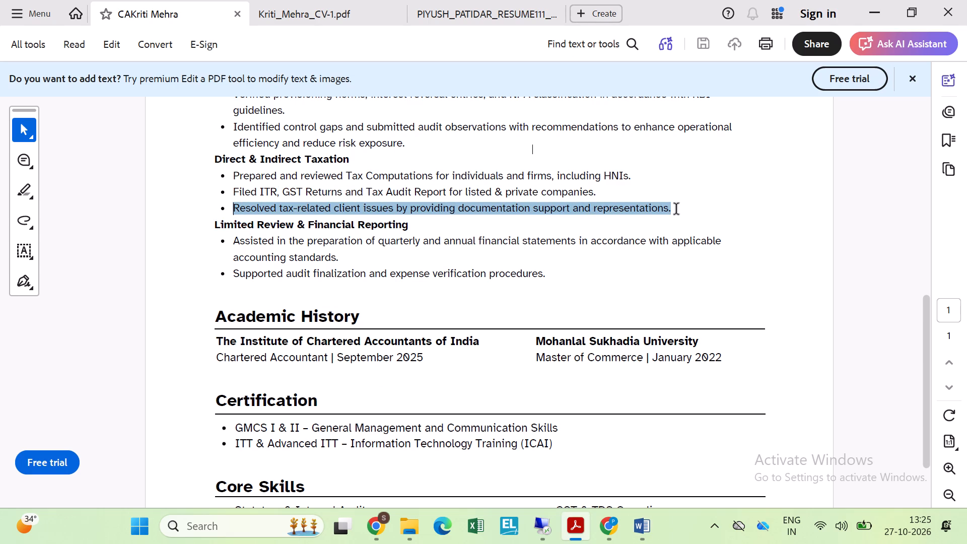
{"action": "left_click_drag", "start_coordinate": [677, 210], "coordinate": [669, 215]}
{"action": "key", "text": "ctrl+c"}
{"action": "key", "text": "alt+Tab"}
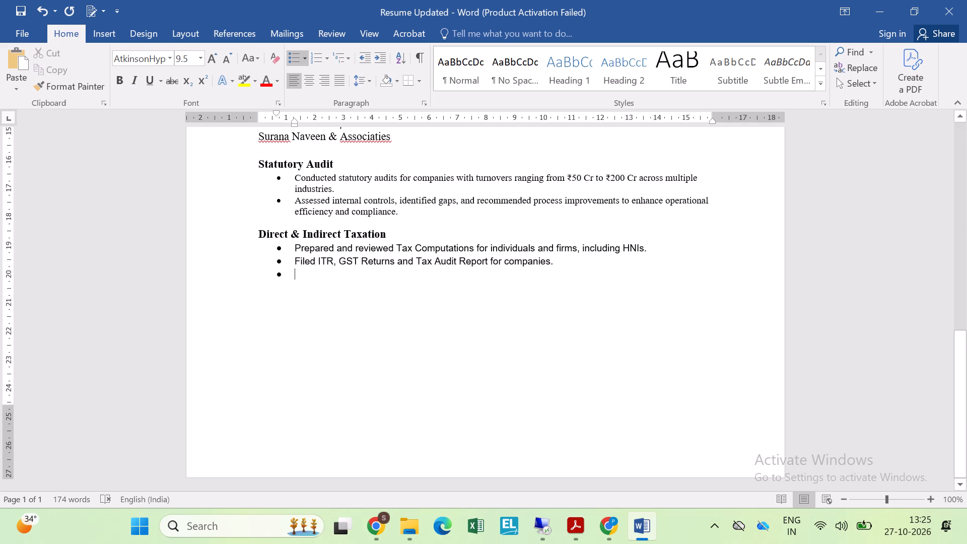
{"action": "key", "text": "ctrl+v"}
{"action": "key", "text": "period"}
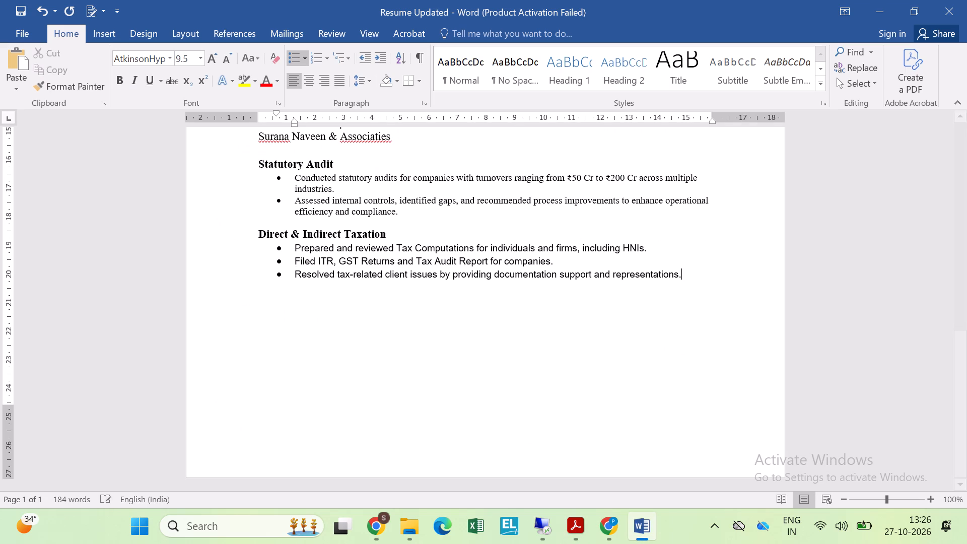
Set the text from the first Statutory Audit bullet through the last Direct & Indirect Taxation bullet to Times New Roman, size 11.
{"action": "left_click", "coordinate": [378, 165]}
{"action": "key", "text": "Down"}
{"action": "key", "text": "Left"}
{"action": "key", "text": "ctrl+Left"}
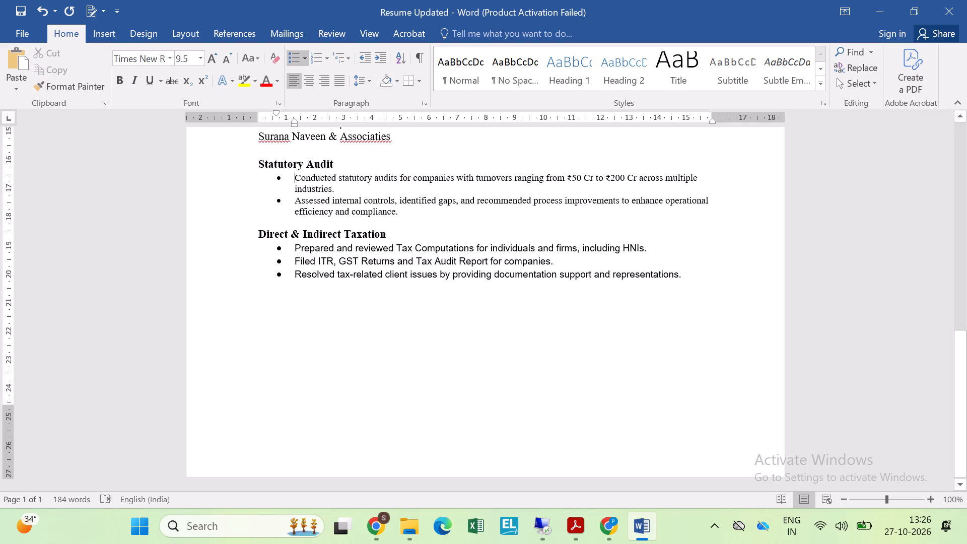
{"action": "key", "text": "ctrl+shift+Down"}
{"action": "key", "text": "shift+Down"}
{"action": "key", "text": "shift+Down"}
{"action": "key", "text": "shift+Down"}
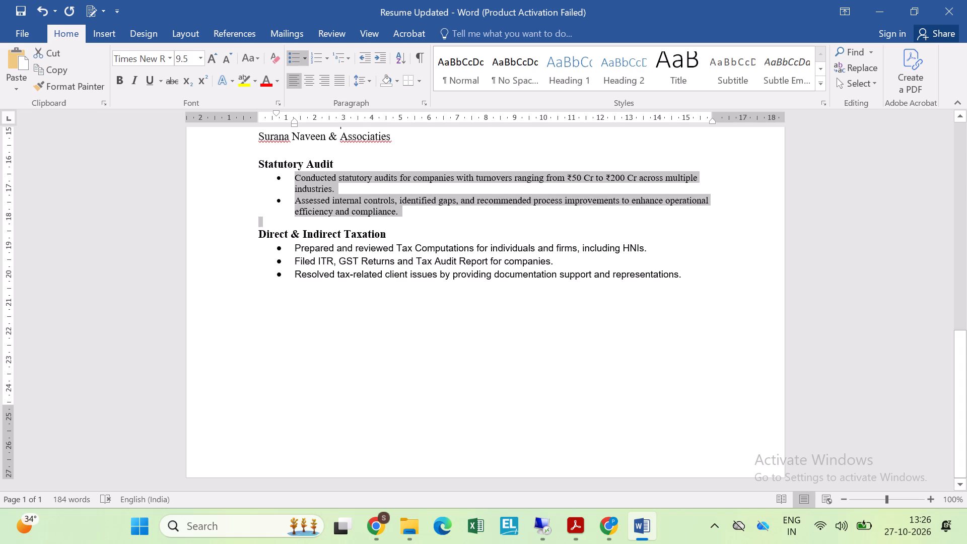
{"action": "key", "text": "ctrl+shift+Down"}
{"action": "key", "text": "shift+Down"}
{"action": "key", "text": "shift+Down"}
{"action": "key", "text": "shift+Down"}
{"action": "key", "text": "shift+Down"}
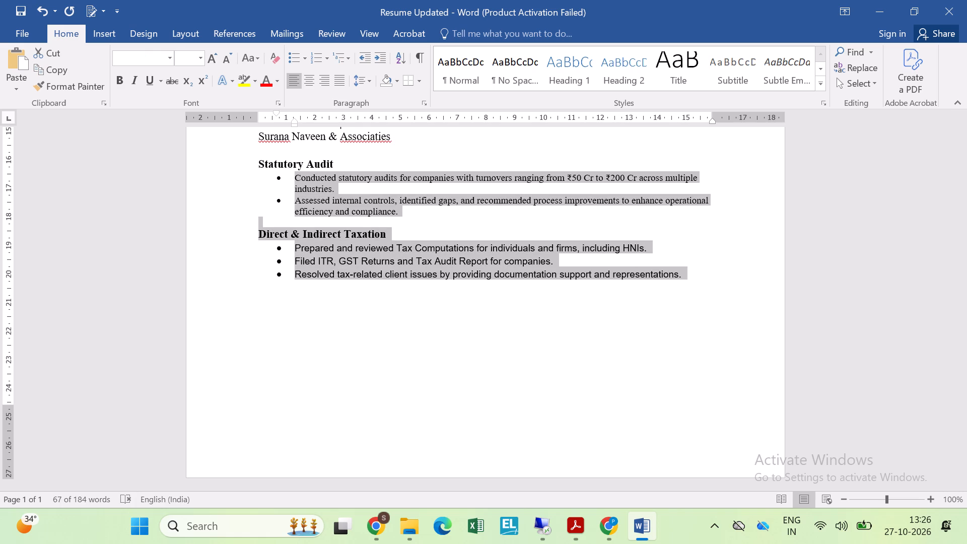
{"action": "left_click", "coordinate": [195, 54]}
{"action": "type", "text": "11"}
{"action": "key", "text": "Return"}
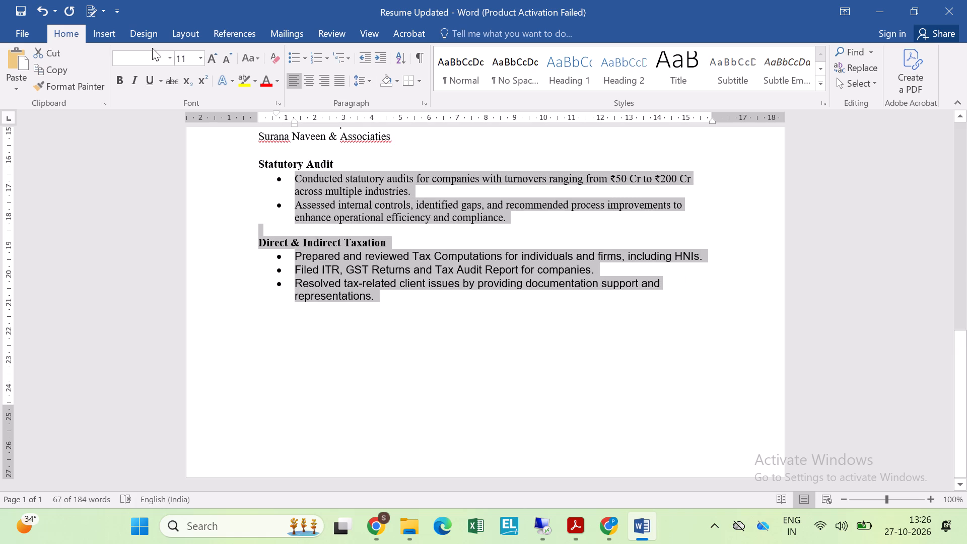
{"action": "left_click", "coordinate": [154, 64]}
{"action": "type", "text": "ti"}
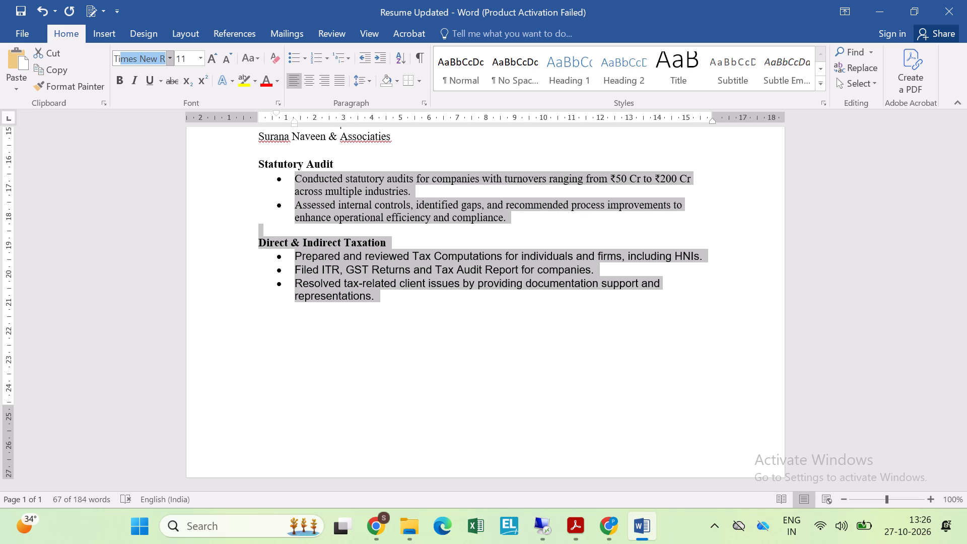
{"action": "key", "text": "Return"}
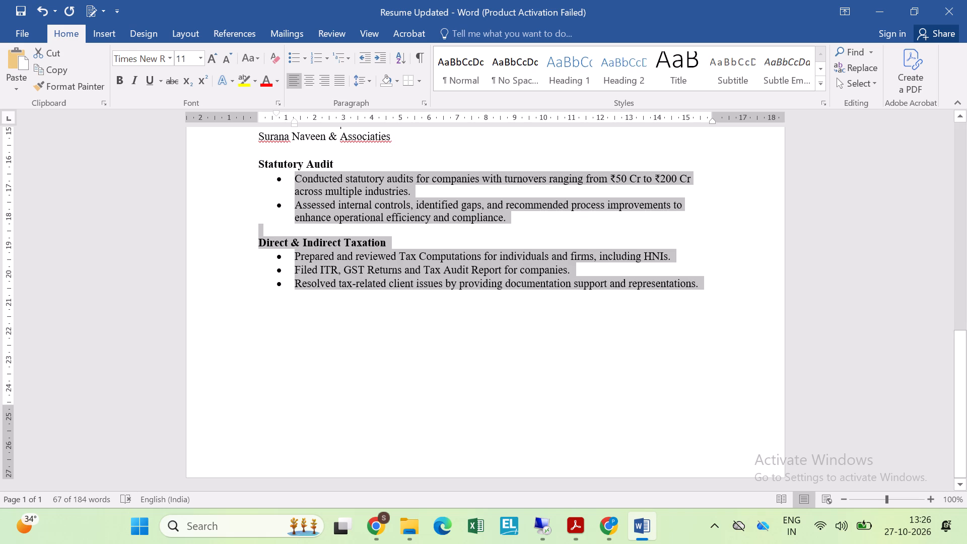
Check the font and size of the "Statutory Audit" heading, the firm name and the first audit bullet, and review the page layout.
{"action": "left_click", "coordinate": [265, 168]}
{"action": "scroll", "coordinate": [358, 298], "scroll_direction": "down", "scroll_amount": 1}
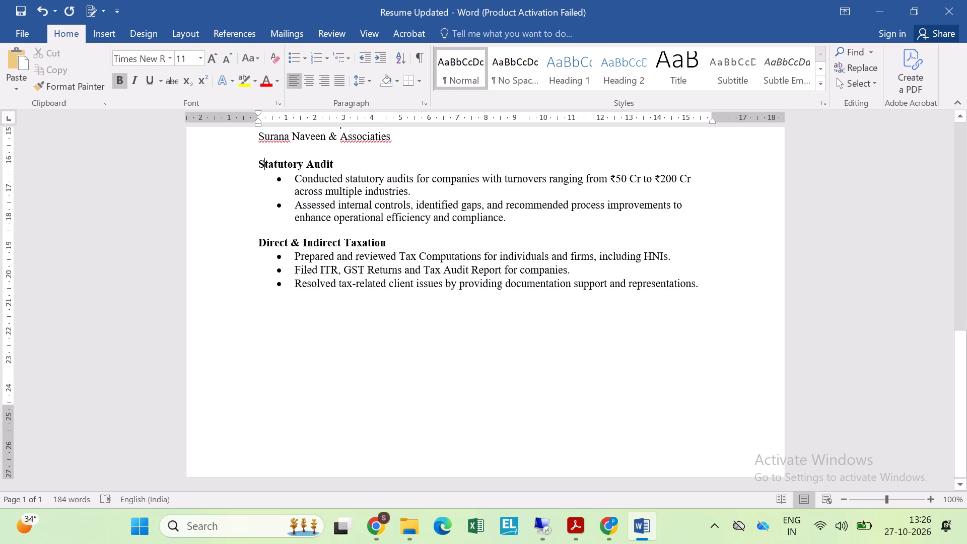
{"action": "left_click", "coordinate": [307, 133]}
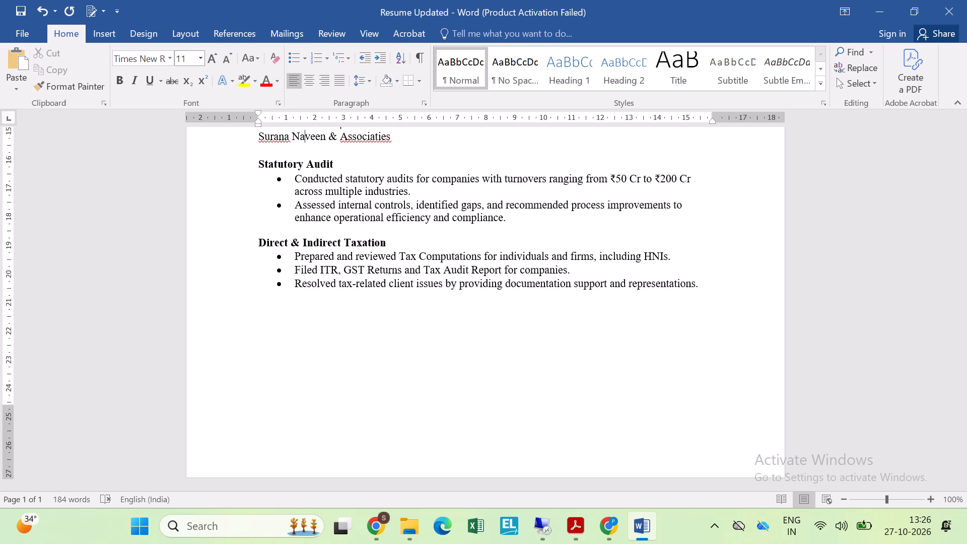
{"action": "left_click", "coordinate": [314, 192]}
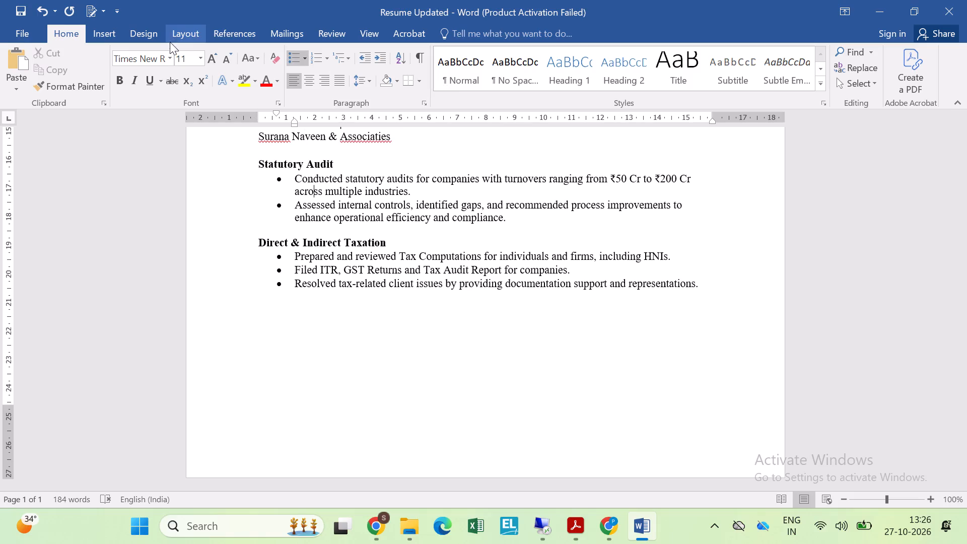
{"action": "left_click", "coordinate": [173, 59]}
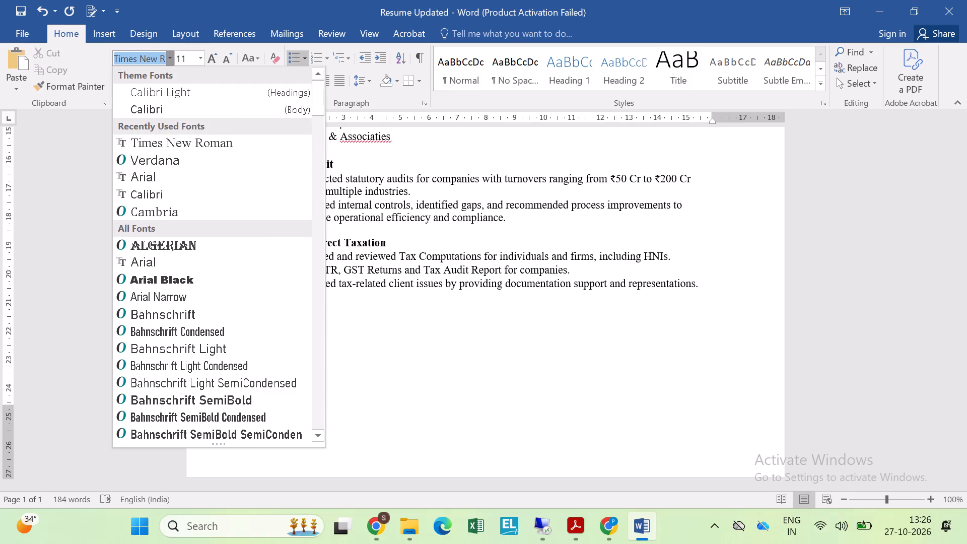
{"action": "key", "text": "Escape"}
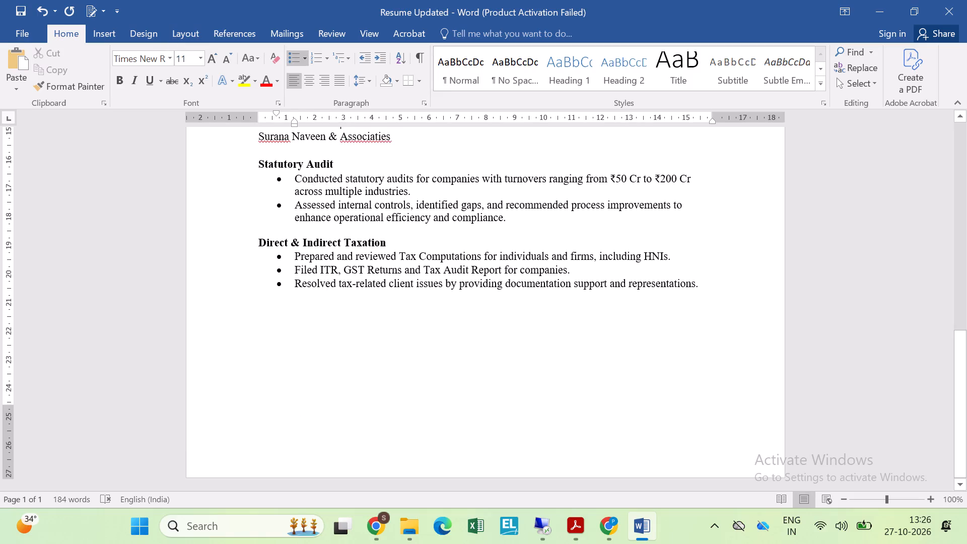
{"action": "scroll", "coordinate": [377, 183], "scroll_direction": "up", "scroll_amount": 2}
{"action": "scroll", "coordinate": [343, 264], "scroll_direction": "down", "scroll_amount": 4}
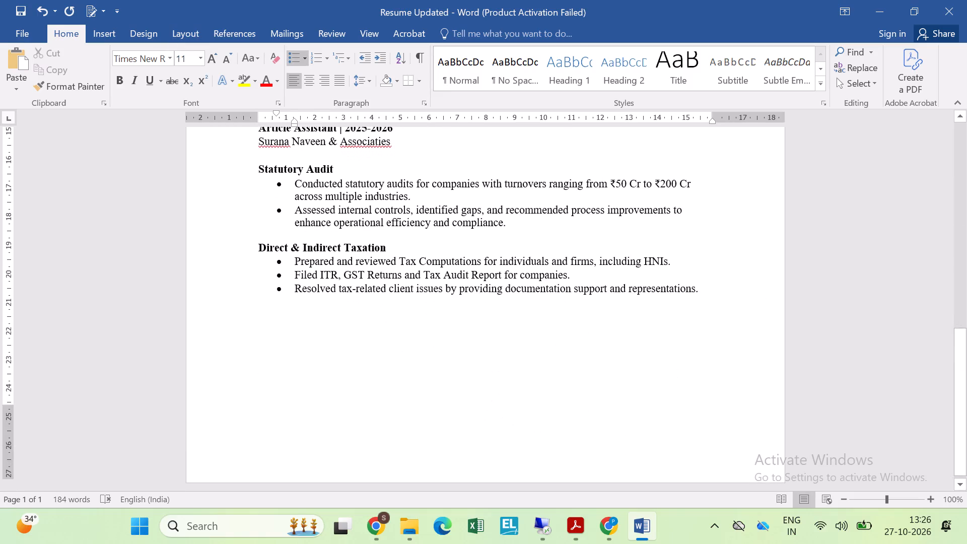
{"action": "scroll", "coordinate": [343, 264], "scroll_direction": "up", "scroll_amount": 12}
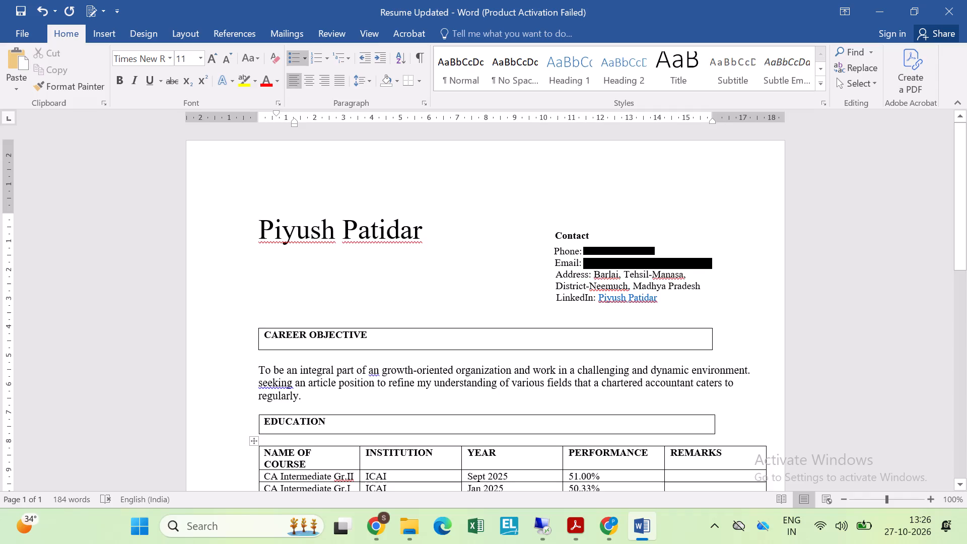
Set the font of the entire resume to Times New Roman.
{"action": "key", "text": "ctrl+a"}
{"action": "key", "text": "ctrl+a"}
{"action": "key", "text": "ctrl+a"}
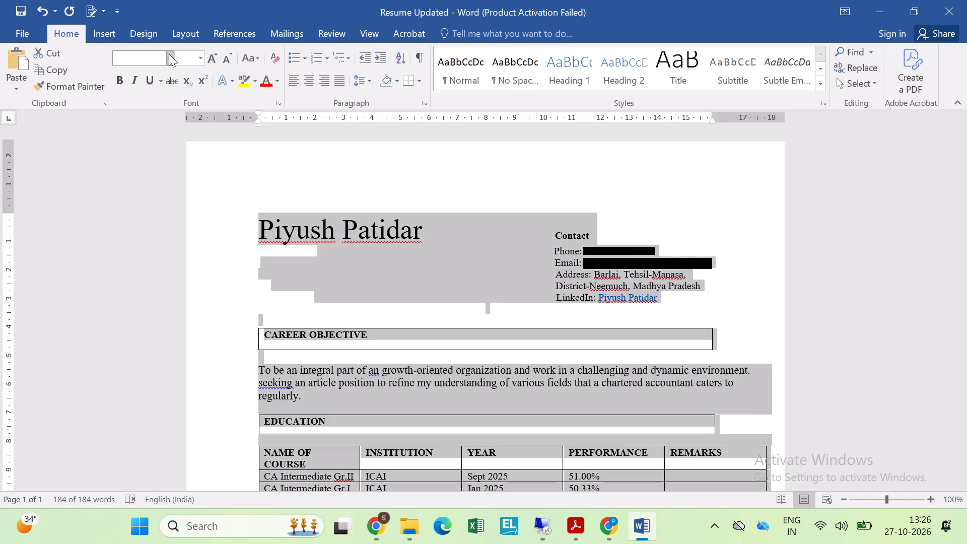
{"action": "left_click", "coordinate": [169, 54]}
{"action": "type", "text": "ti"}
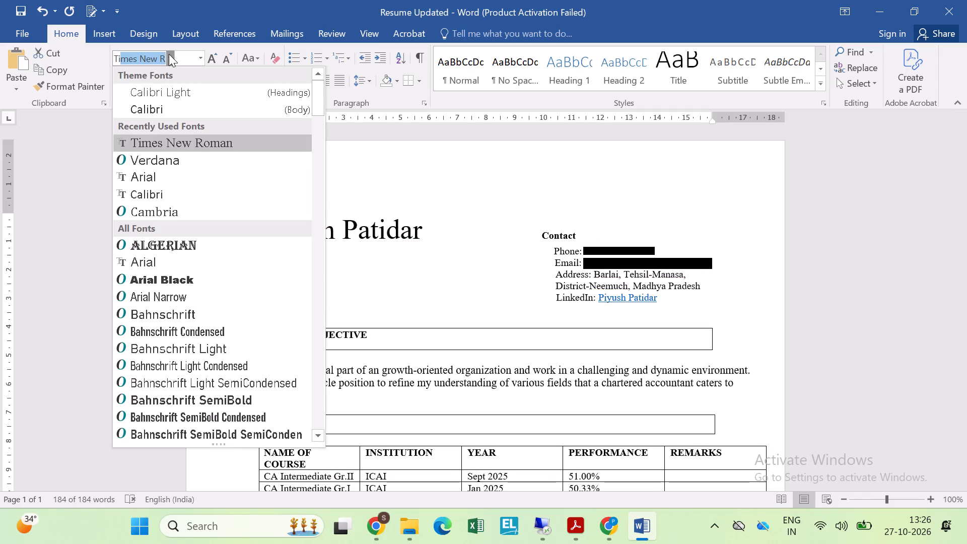
{"action": "key", "text": "Return"}
{"action": "left_click", "coordinate": [430, 235]}
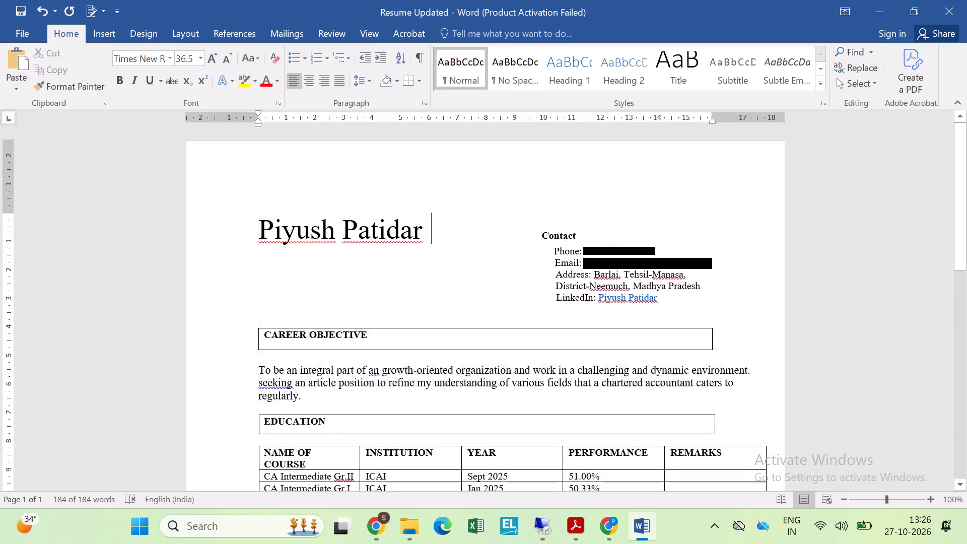
Adjust the spaces before the "Contact" heading so it lines up with the contact details, and save the document.
{"action": "left_click", "coordinate": [543, 232]}
{"action": "key", "text": "space"}
{"action": "key", "text": "space"}
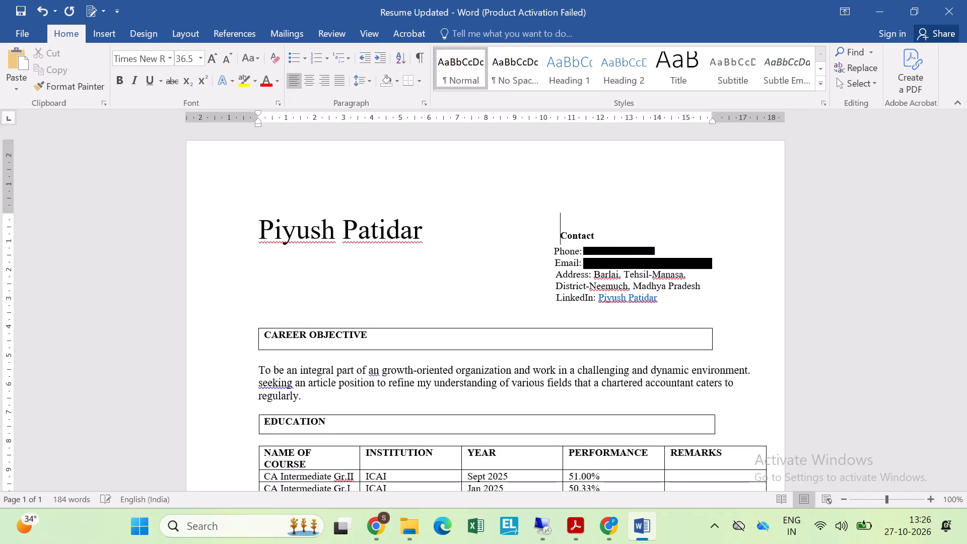
{"action": "key", "text": "BackSpace"}
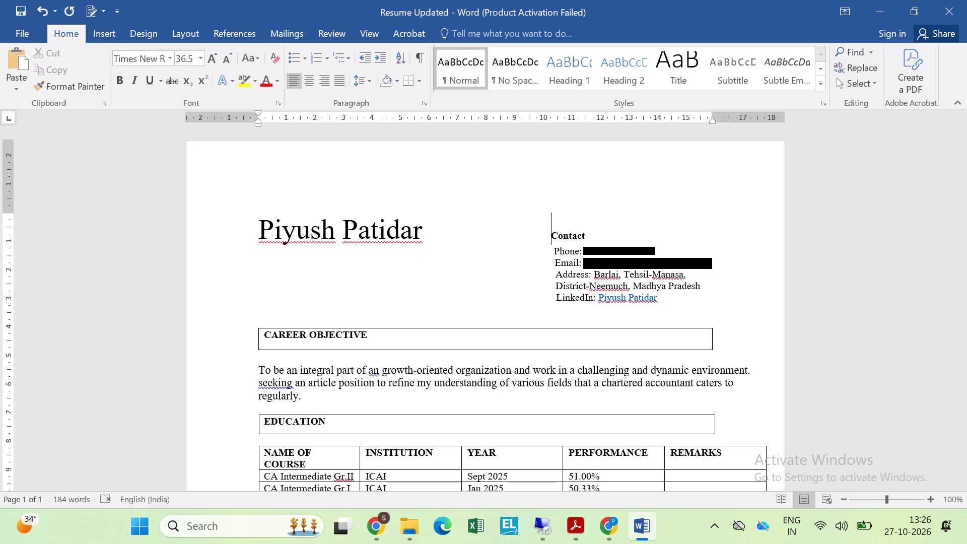
{"action": "key", "text": "space"}
{"action": "key", "text": "BackSpace"}
{"action": "key", "text": "BackSpace"}
{"action": "key", "text": "BackSpace"}
{"action": "key", "text": "BackSpace"}
{"action": "key", "text": "BackSpace"}
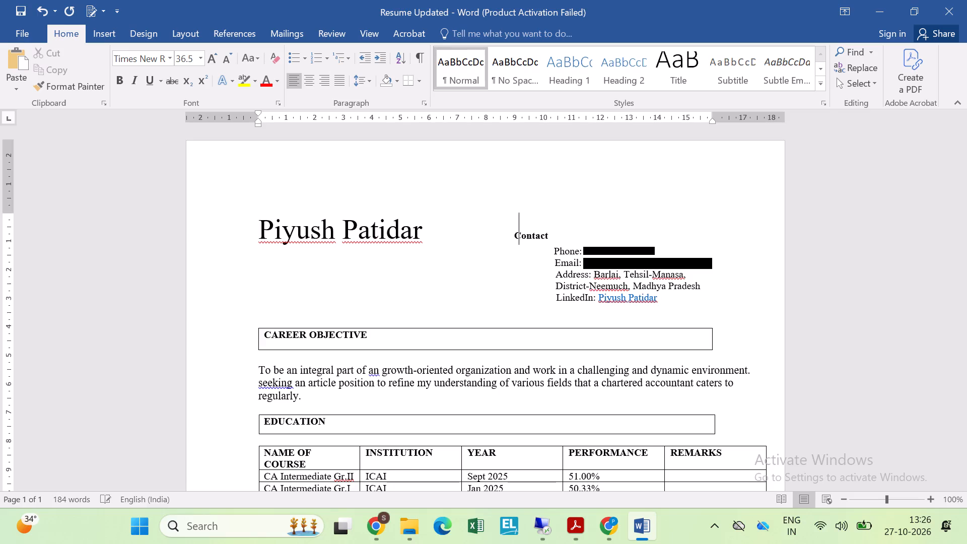
{"action": "key", "text": "BackSpace"}
{"action": "key", "text": "space"}
{"action": "key", "text": "space"}
{"action": "key", "text": "space"}
{"action": "key", "text": "space"}
{"action": "key", "text": "space"}
{"action": "key", "text": "space"}
{"action": "key", "text": "ctrl+s"}
End the bulleted list below the third Direct & Indirect Taxation bullet and check the following section heading in the reference PDF.
{"action": "scroll", "coordinate": [543, 232], "scroll_direction": "down", "scroll_amount": 3}
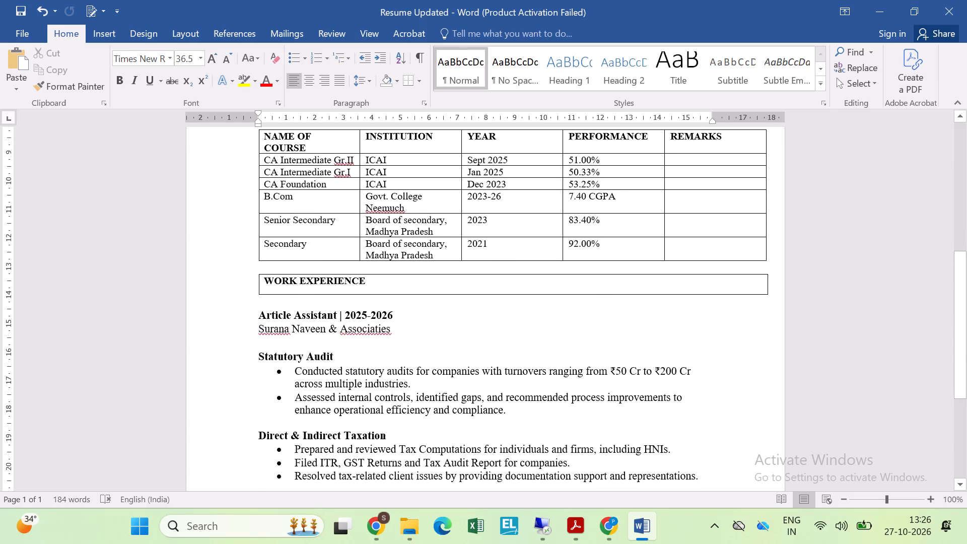
{"action": "scroll", "coordinate": [543, 232], "scroll_direction": "down", "scroll_amount": 3}
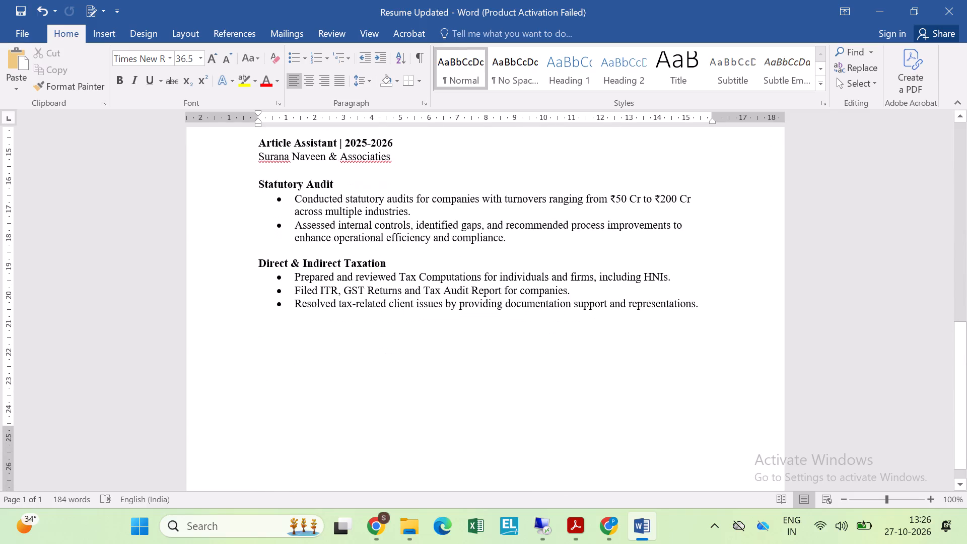
{"action": "left_click", "coordinate": [700, 303]}
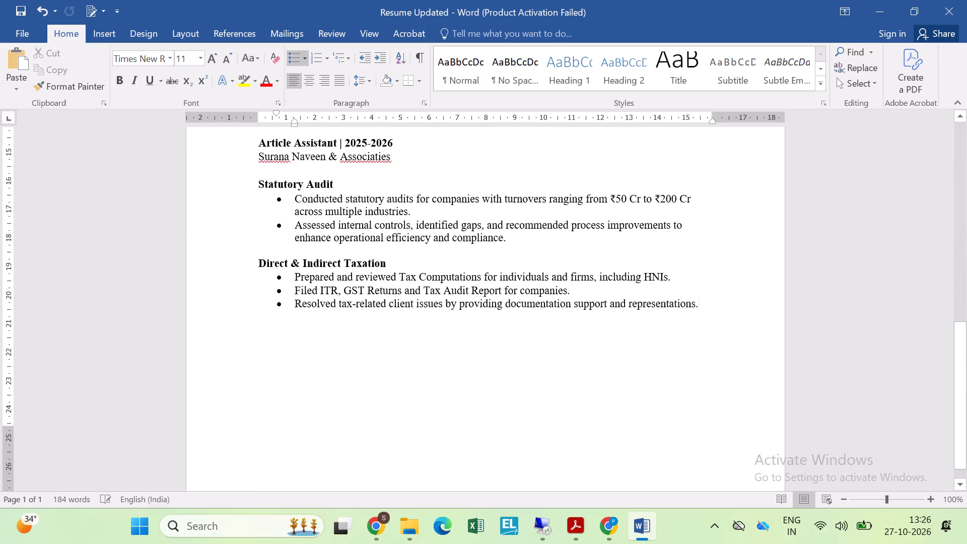
{"action": "key", "text": "Return"}
{"action": "key", "text": "Return"}
{"action": "key", "text": "alt+Tab"}
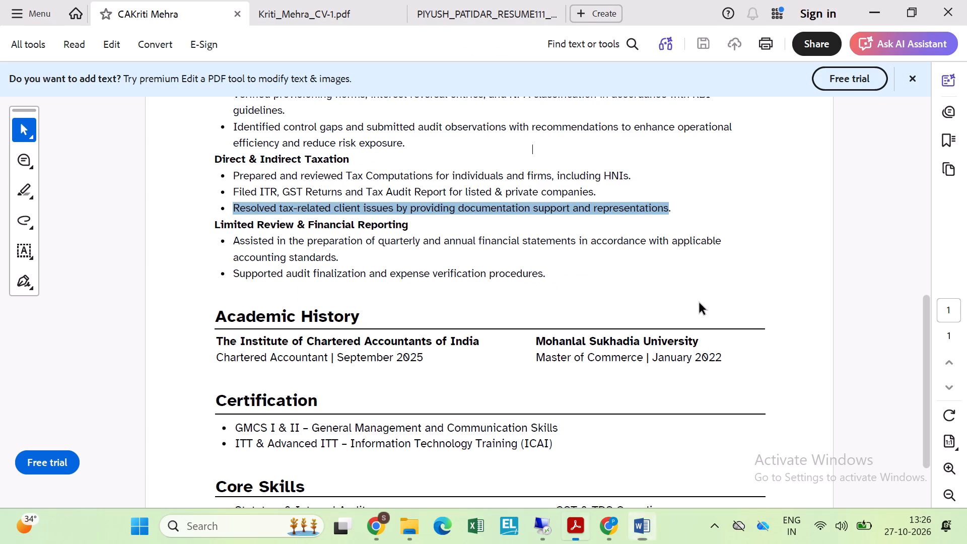
{"action": "key", "text": "alt+Tab"}
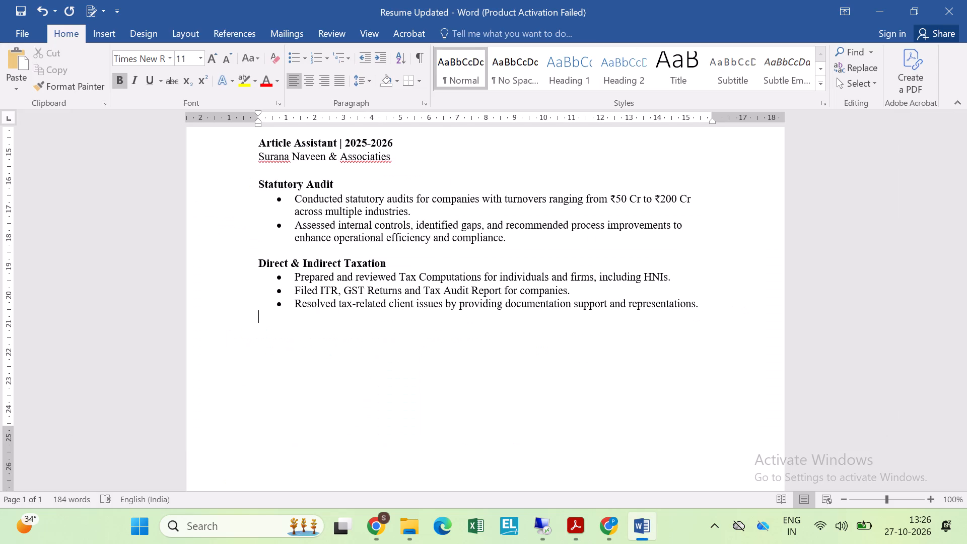
{"action": "key", "text": "alt+Tab"}
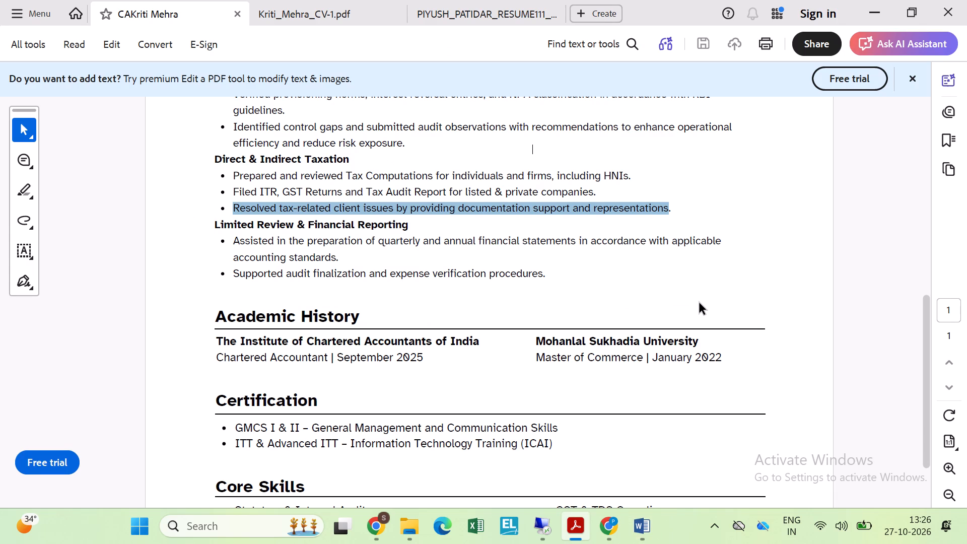
{"action": "key", "text": "alt+Tab"}
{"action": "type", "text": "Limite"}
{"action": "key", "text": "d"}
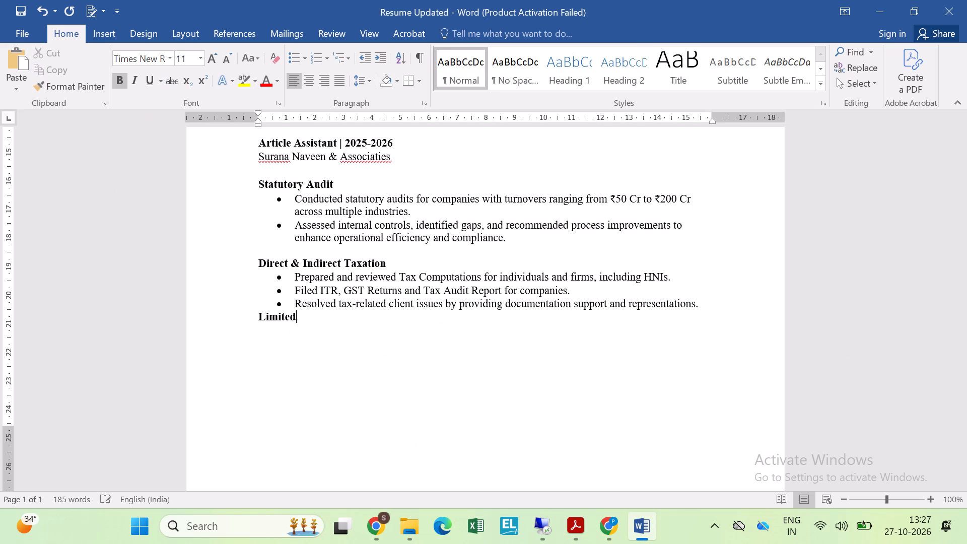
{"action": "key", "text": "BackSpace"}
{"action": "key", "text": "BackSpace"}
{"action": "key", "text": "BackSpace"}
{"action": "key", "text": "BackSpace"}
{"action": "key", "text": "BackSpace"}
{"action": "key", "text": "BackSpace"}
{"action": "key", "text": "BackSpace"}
Leave a blank line below the taxation bullets and add the bold heading "Limited Review & Financial Reporting", checking its wording against the PDF.
{"action": "key", "text": "Return"}
{"action": "type", "text": "Limit"}
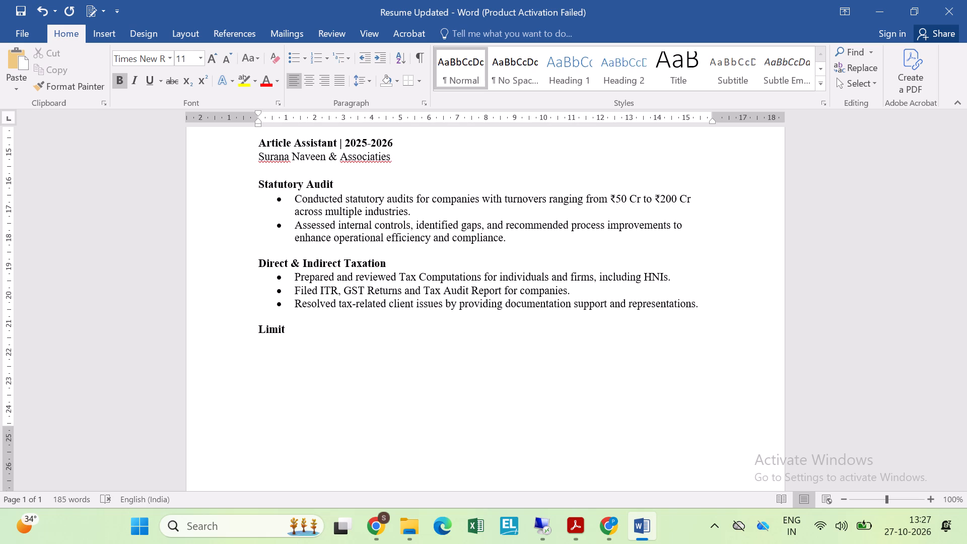
{"action": "type", "text": "ed"}
{"action": "key", "text": "space"}
{"action": "type", "text": "Revie"}
{"action": "type", "text": "w"}
{"action": "key", "text": "space"}
{"action": "key", "text": "alt+Tab"}
{"action": "key", "text": "alt+Tab"}
{"action": "type", "text": "& Fin"}
{"action": "type", "text": "ancail"}
{"action": "key", "text": "space"}
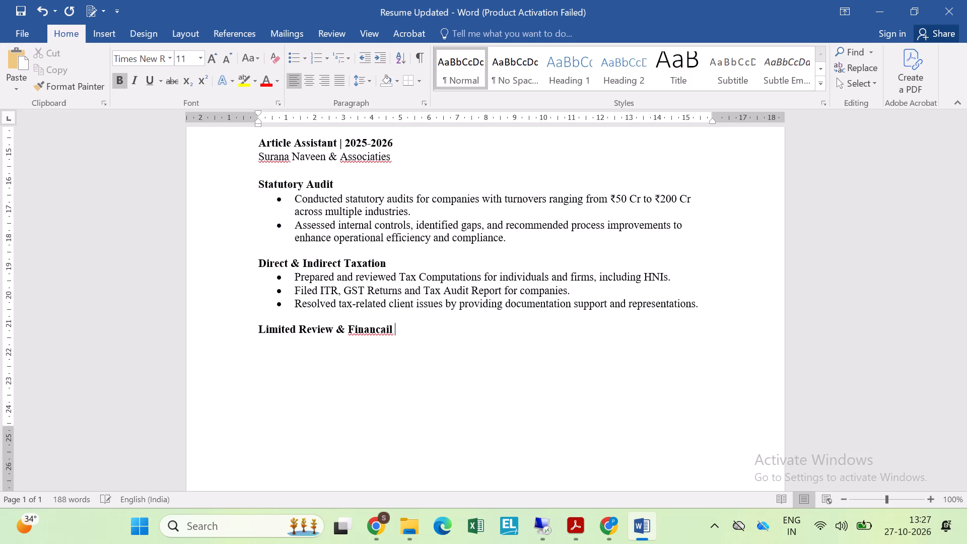
{"action": "key", "text": "alt+Tab"}
{"action": "key", "text": "alt+Tab"}
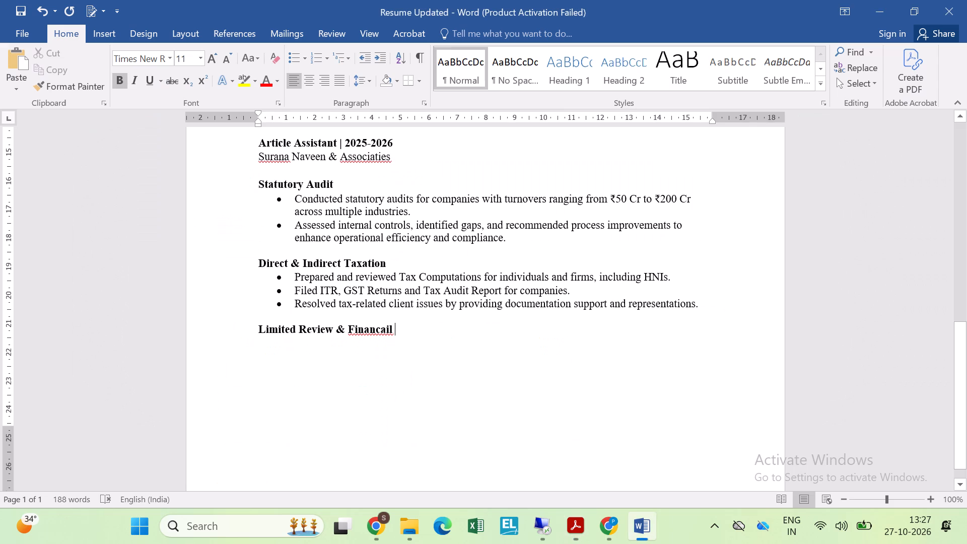
{"action": "key", "text": "BackSpace"}
{"action": "key", "text": "alt+Tab"}
{"action": "key", "text": "alt+Tab"}
{"action": "key", "text": "BackSpace"}
{"action": "type", "text": "\\\\"}
{"action": "key", "text": "BackSpace"}
{"action": "key", "text": "BackSpace"}
{"action": "key", "text": "BackSpace"}
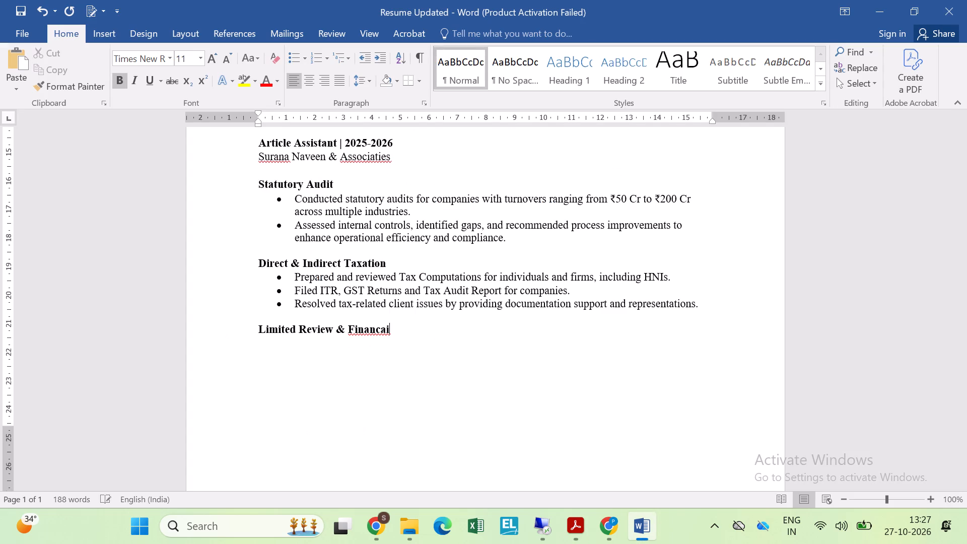
{"action": "key", "text": "BackSpace"}
{"action": "type", "text": "ial"}
{"action": "key", "text": "space"}
{"action": "type", "text": "Reporting"}
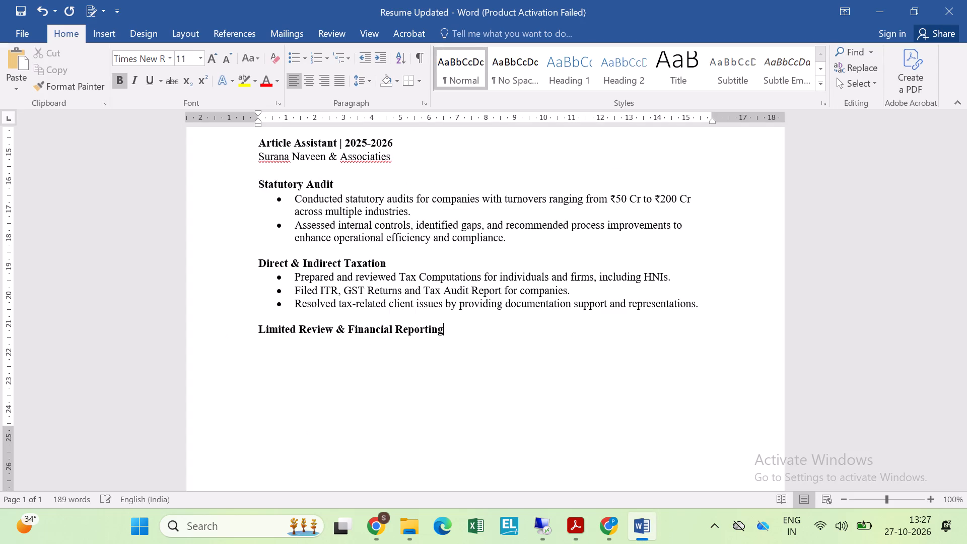
Start a bullet under the new heading, and copy the "Assisted in the preparation of quarterly and annual financial statements…" bullet there from the PDF.
{"action": "key", "text": "alt+Tab"}
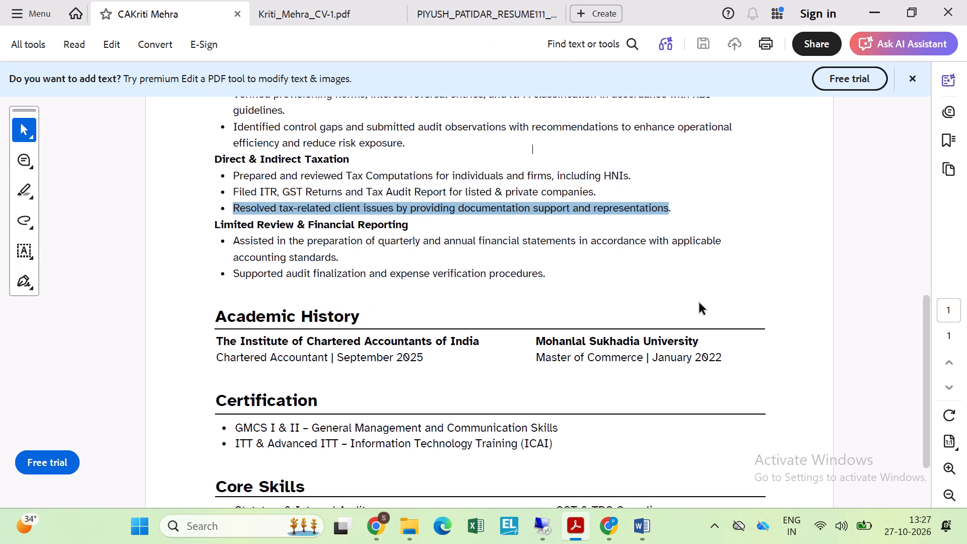
{"action": "key", "text": "alt+Tab"}
{"action": "key", "text": "Return"}
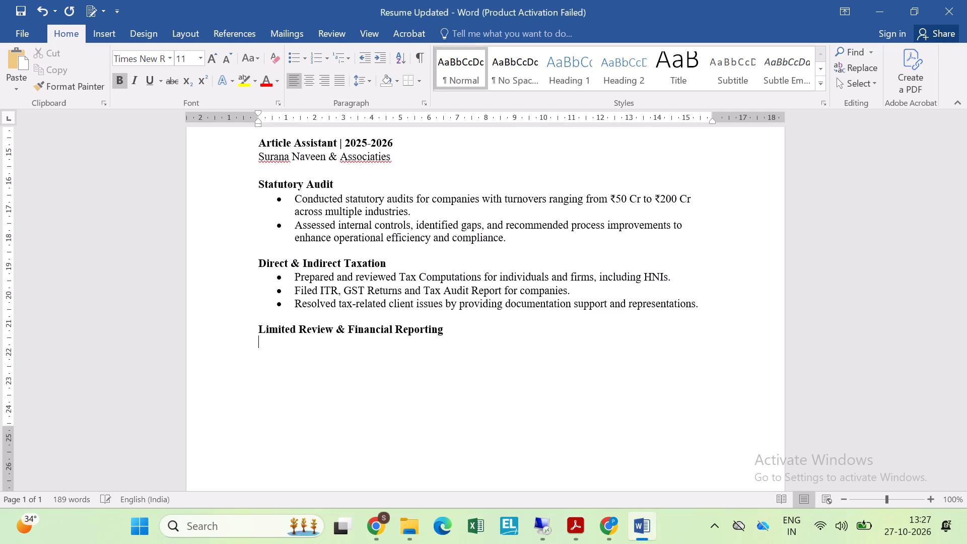
{"action": "left_click", "coordinate": [291, 56]}
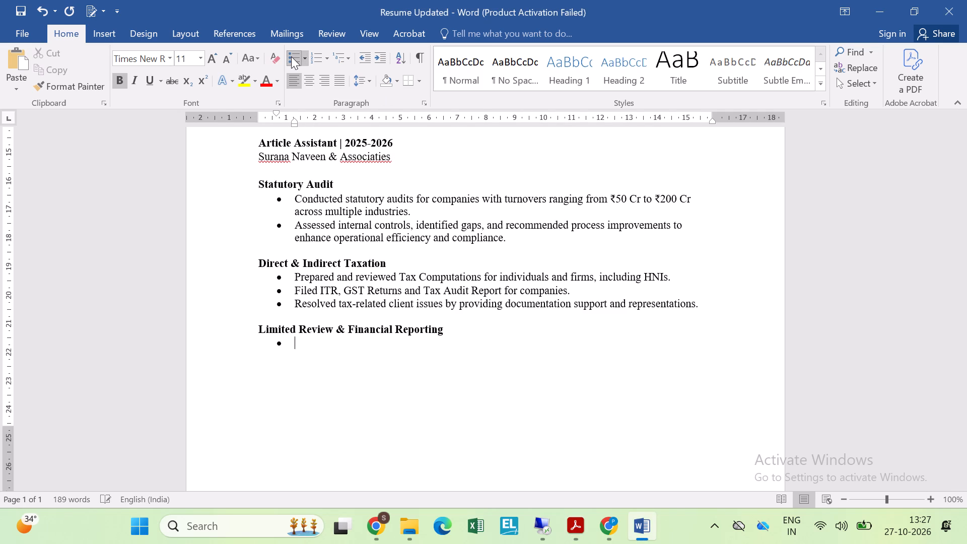
{"action": "key", "text": "alt+Tab"}
{"action": "left_click", "coordinate": [236, 250]}
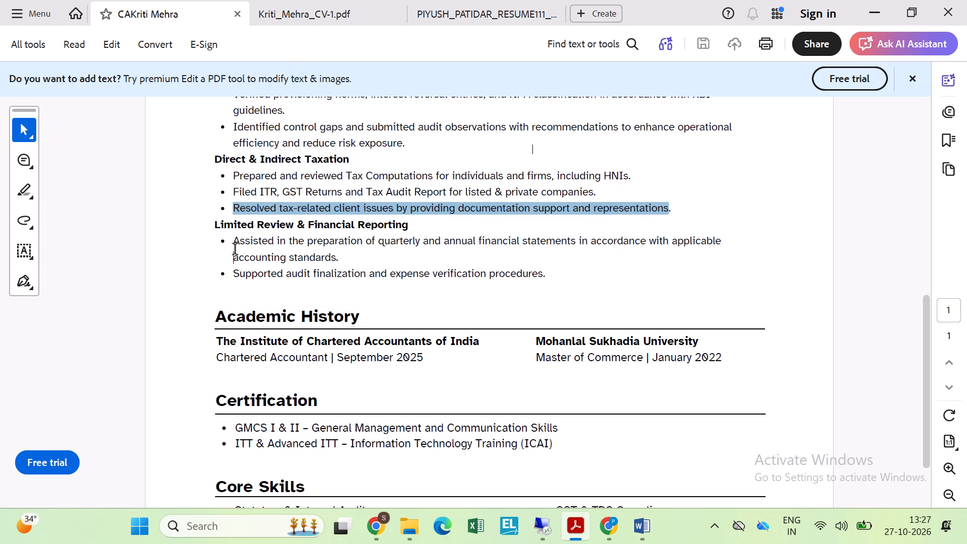
{"action": "key", "text": "Up"}
{"action": "key", "text": "ctrl+shift+Down"}
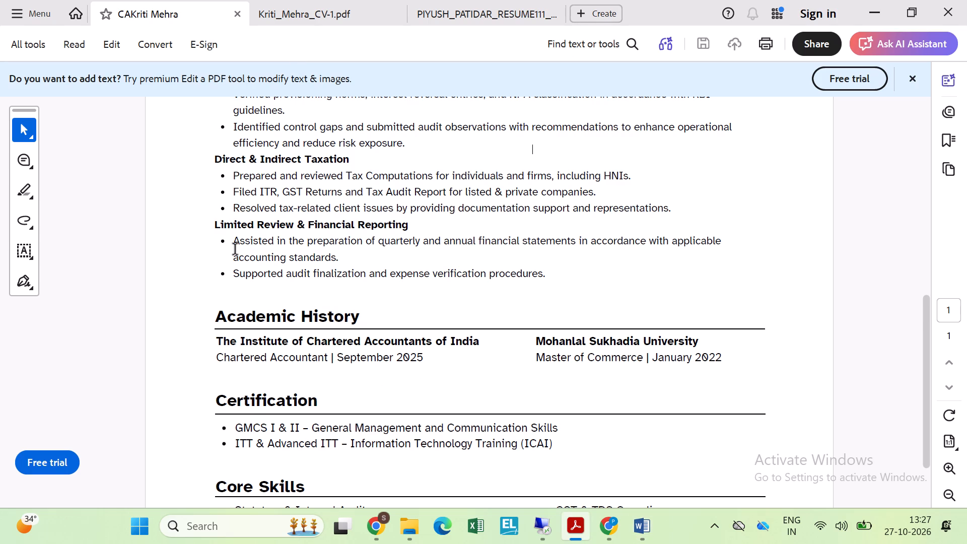
{"action": "key", "text": "Up"}
{"action": "key", "text": "Down"}
{"action": "key", "text": "shift+Down"}
{"action": "key", "text": "shift+Down"}
{"action": "key", "text": "ctrl+c"}
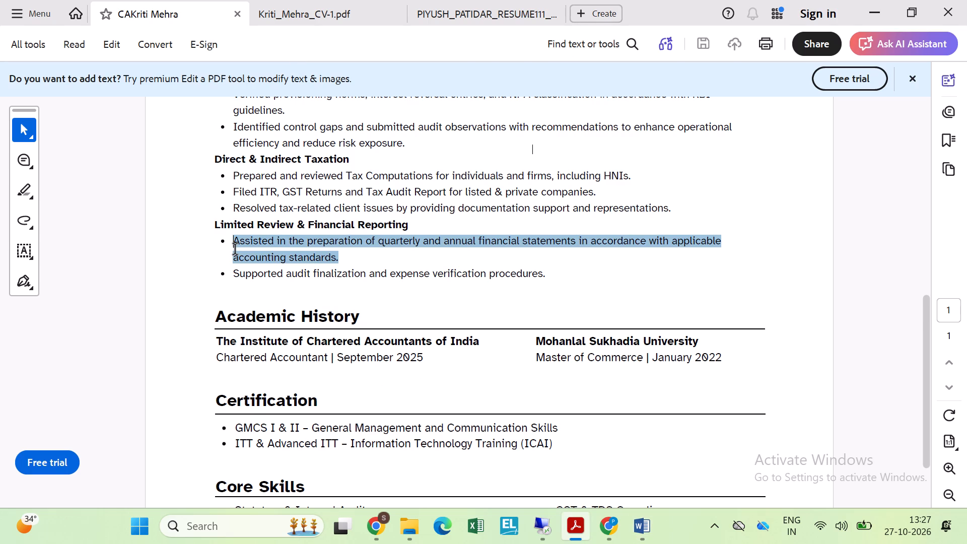
{"action": "key", "text": "alt+Tab"}
{"action": "key", "text": "ctrl+v"}
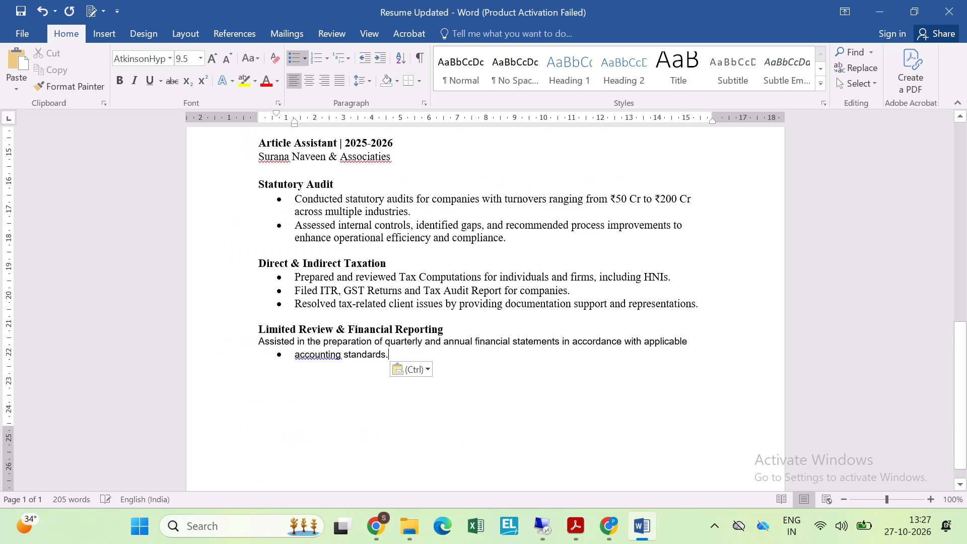
Join the two lines of the pasted "Assisted in the preparation of quarterly and annual financial statements…" text into one bullet with proper spacing.
{"action": "key", "text": "ctrl+Left"}
{"action": "key", "text": "ctrl+Left"}
{"action": "key", "text": "ctrl+Left"}
{"action": "key", "text": "BackSpace"}
{"action": "key", "text": "BackSpace"}
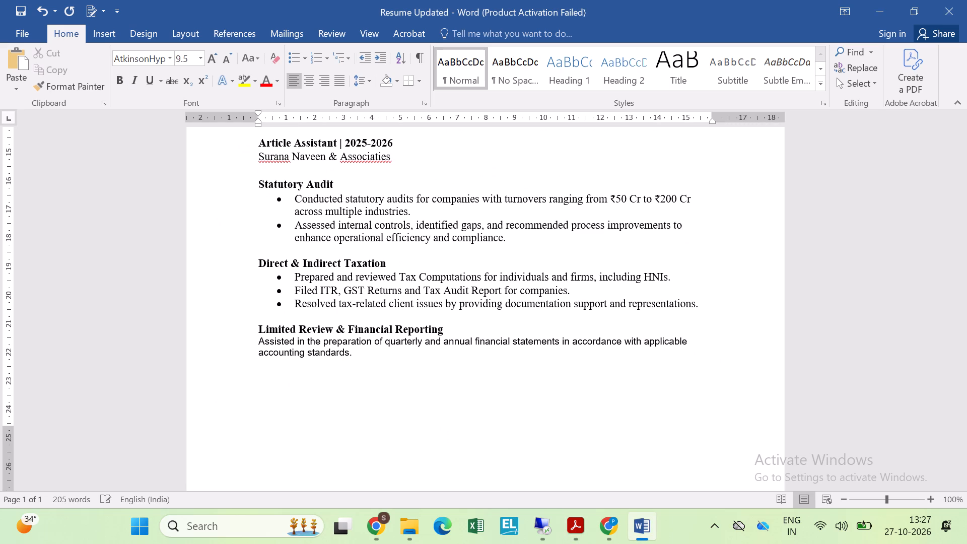
{"action": "key", "text": "Up"}
{"action": "left_click", "coordinate": [292, 60]}
{"action": "key", "text": "Down"}
{"action": "key", "text": "Down"}
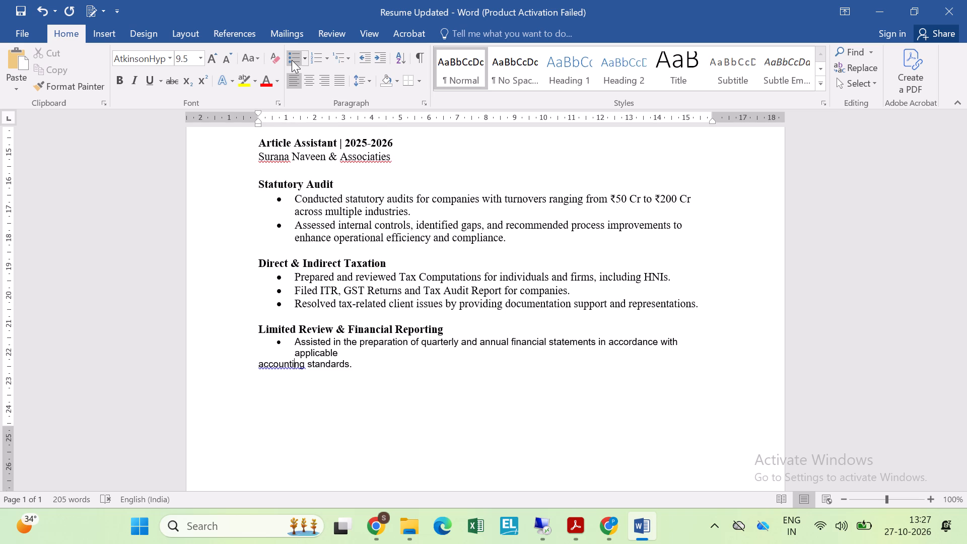
{"action": "key", "text": "ctrl+Left"}
{"action": "key", "text": "BackSpace"}
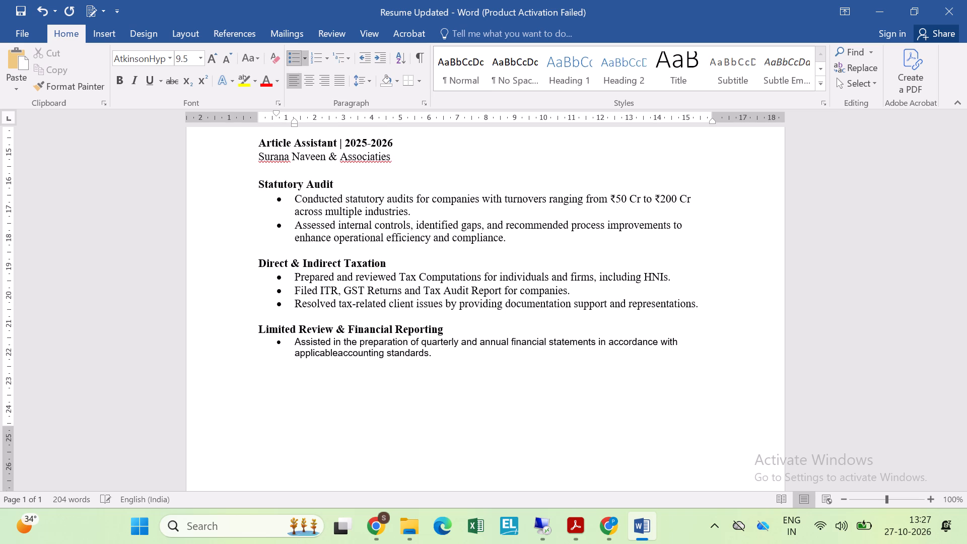
{"action": "key", "text": "space"}
{"action": "key", "text": "Up"}
{"action": "key", "text": "Left"}
{"action": "key", "text": "ctrl+Left"}
{"action": "key", "text": "ctrl+Left"}
{"action": "key", "text": "ctrl+Left"}
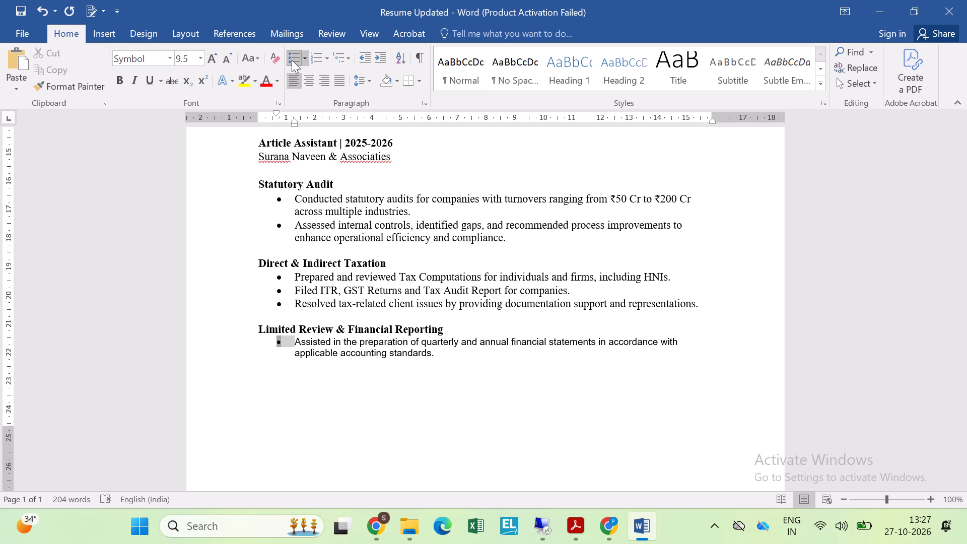
Add a second bullet under "Limited Review & Financial Reporting" with "Supported audit finalization and expense verification procedures." copied from the reference PDF.
{"action": "key", "text": "Right"}
{"action": "key", "text": "Down"}
{"action": "key", "text": "Down"}
{"action": "key", "text": "ctrl+Right"}
{"action": "key", "text": "ctrl+Right"}
{"action": "key", "text": "ctrl+Right"}
{"action": "key", "text": "ctrl+Right"}
{"action": "key", "text": "ctrl+Right"}
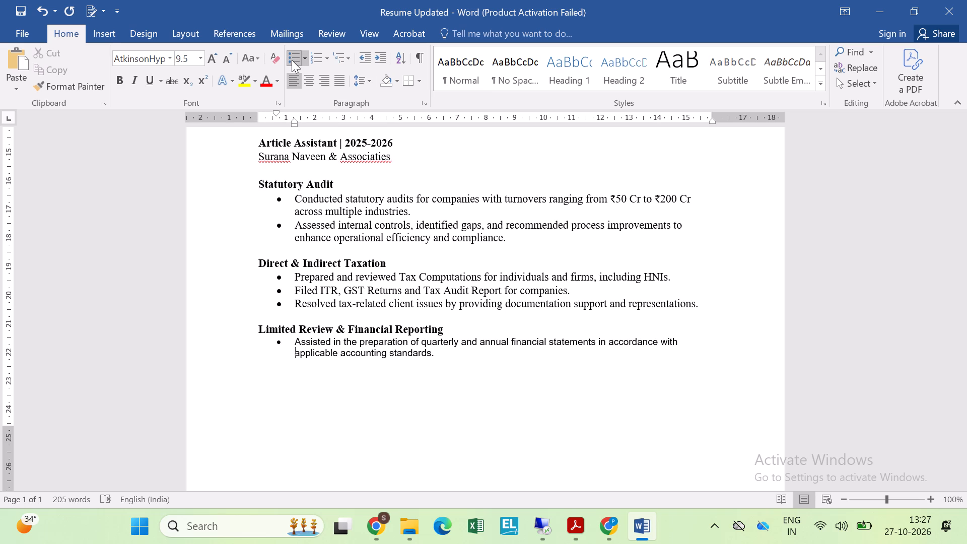
{"action": "key", "text": "Return"}
{"action": "key", "text": "alt+Tab"}
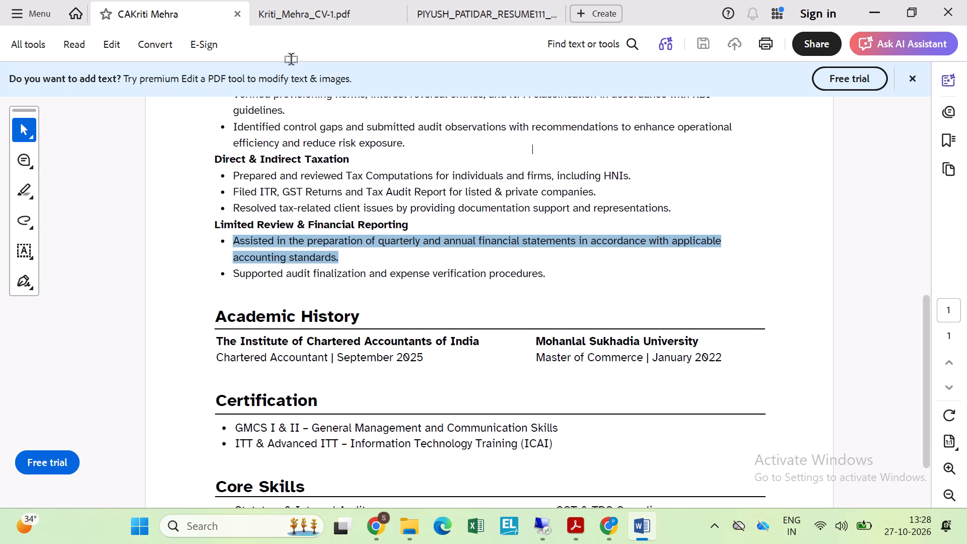
{"action": "left_click", "coordinate": [240, 276]}
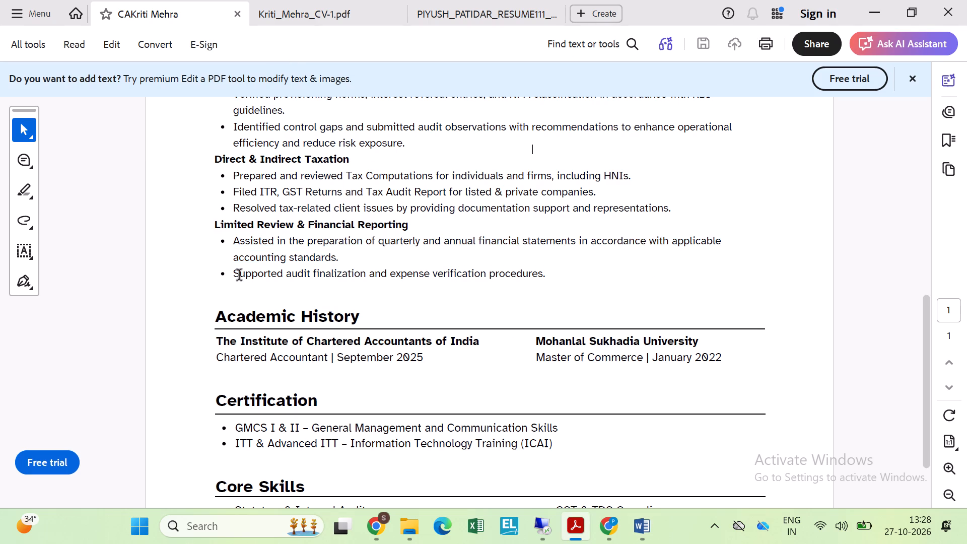
{"action": "key", "text": "Left"}
{"action": "key", "text": "ctrl+shift+Right"}
{"action": "key", "text": "ctrl+shift+Right"}
{"action": "key", "text": "ctrl+shift+Right"}
{"action": "key", "text": "ctrl+shift+Right"}
{"action": "key", "text": "ctrl+shift+Right"}
{"action": "key", "text": "ctrl+shift+Right"}
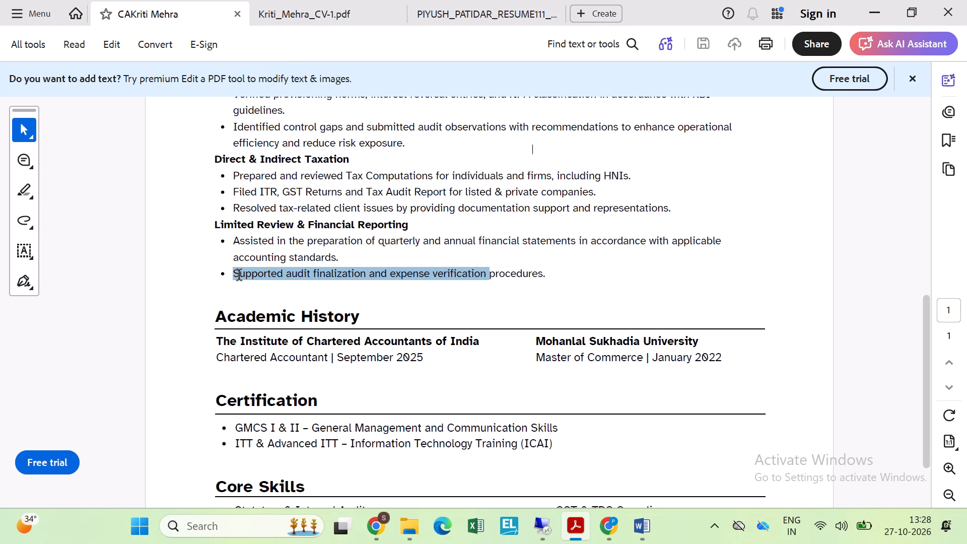
{"action": "key", "text": "ctrl+shift+Right"}
{"action": "key", "text": "ctrl+c"}
{"action": "key", "text": "alt+Tab"}
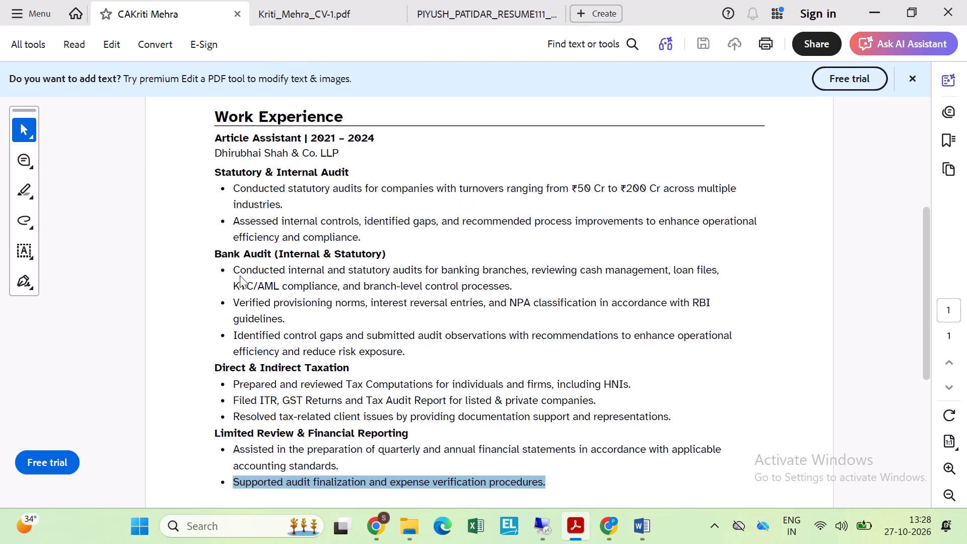
{"action": "key", "text": "ctrl+v"}
Format both "Limited Review & Financial Reporting" bullets in Times New Roman, size 11, and save the document.
{"action": "key", "text": "shift+Up"}
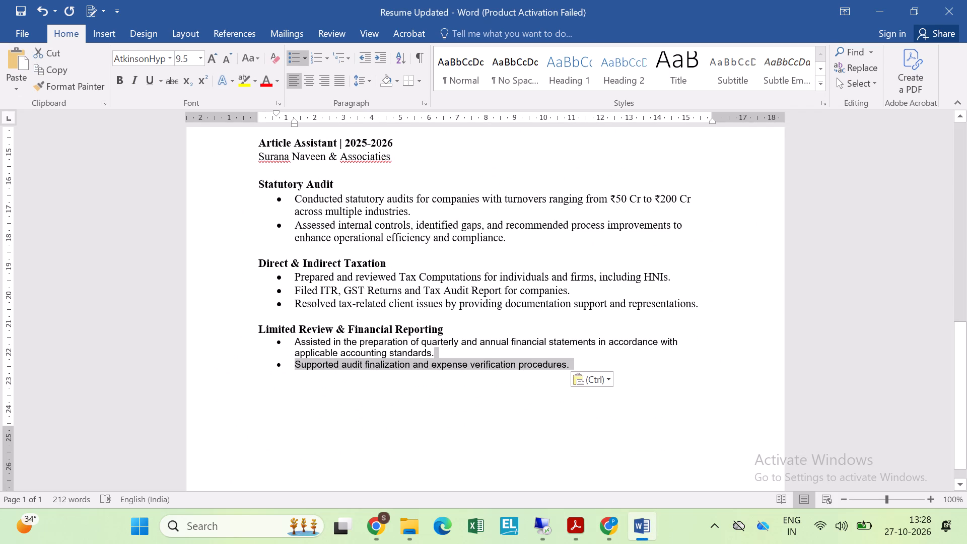
{"action": "key", "text": "shift+Up"}
{"action": "key", "text": "shift+Up"}
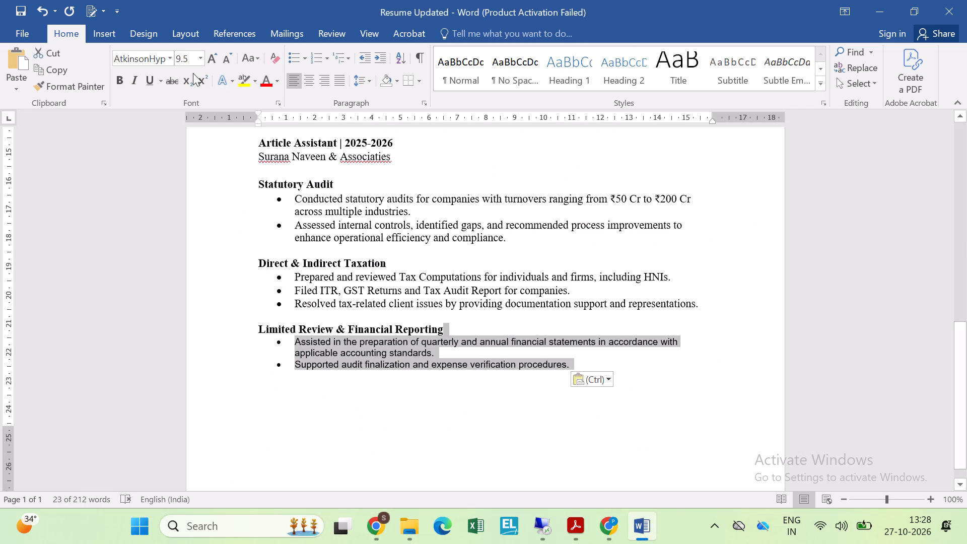
{"action": "left_click", "coordinate": [190, 60]}
{"action": "type", "text": "11"}
{"action": "key", "text": "Return"}
{"action": "left_click", "coordinate": [171, 63]}
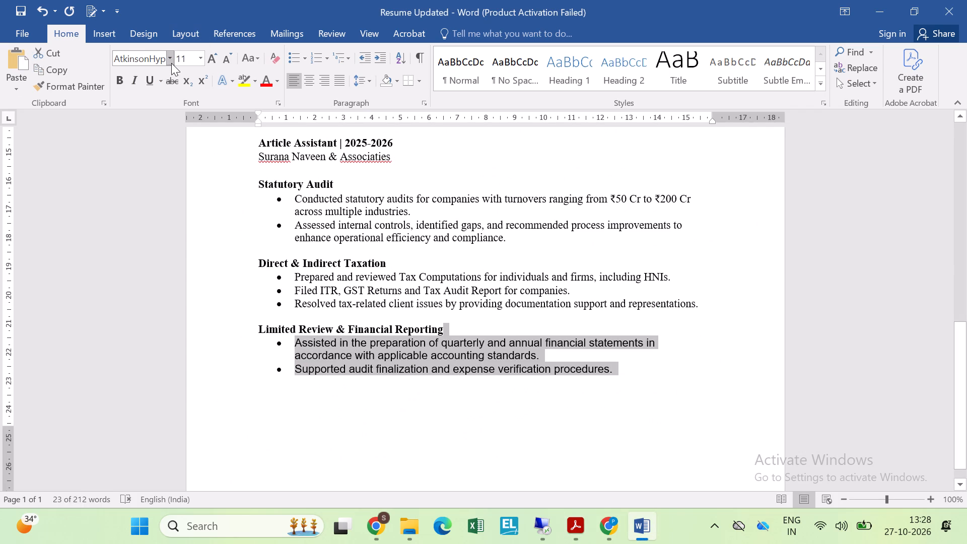
{"action": "type", "text": "ti"}
{"action": "key", "text": "Return"}
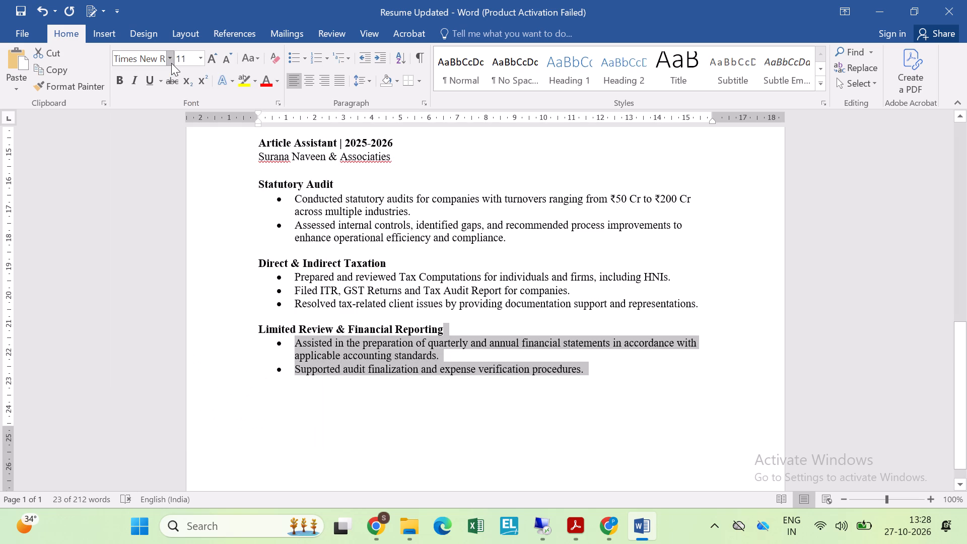
{"action": "key", "text": "Down"}
{"action": "key", "text": "ctrl+s"}
End the bulleted list after the last Limited Review bullet and leave a blank line below it.
{"action": "scroll", "coordinate": [300, 299], "scroll_direction": "down", "scroll_amount": 1}
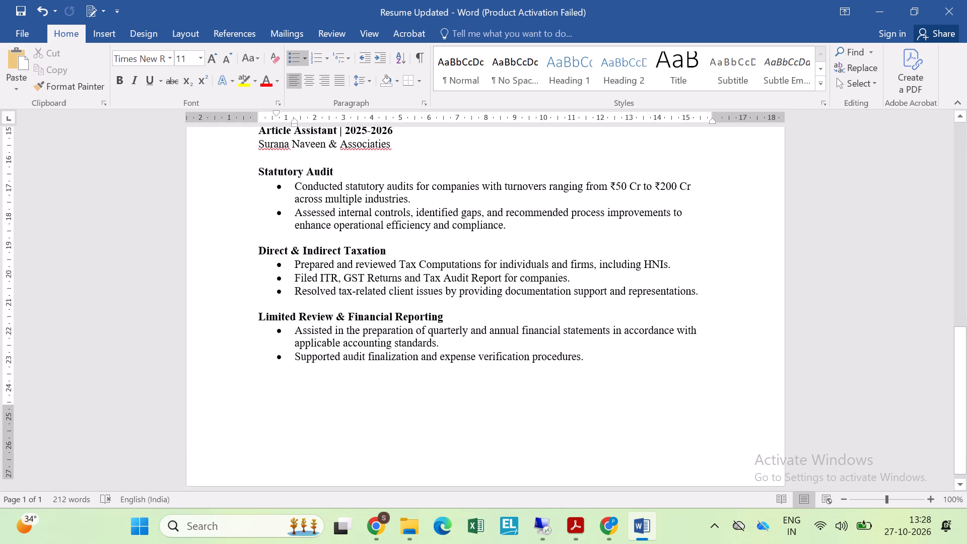
{"action": "scroll", "coordinate": [300, 299], "scroll_direction": "down", "scroll_amount": 2}
{"action": "key", "text": "Return"}
{"action": "key", "text": "Return"}
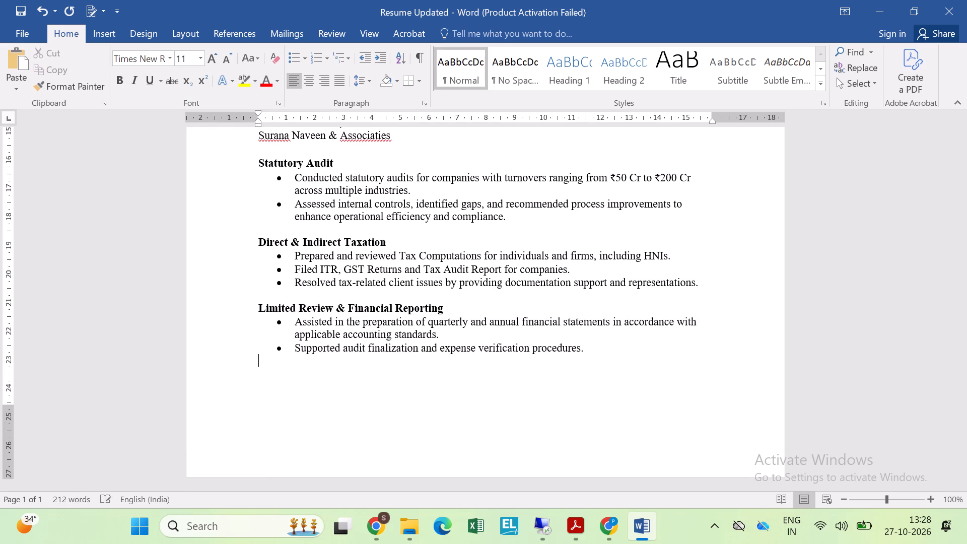
{"action": "key", "text": "Return"}
Examine the sections following the work experience in the reference PDF and compare them with the resume's layout in Word.
{"action": "key", "text": "alt+Tab"}
{"action": "scroll", "coordinate": [494, 378], "scroll_direction": "down", "scroll_amount": 1}
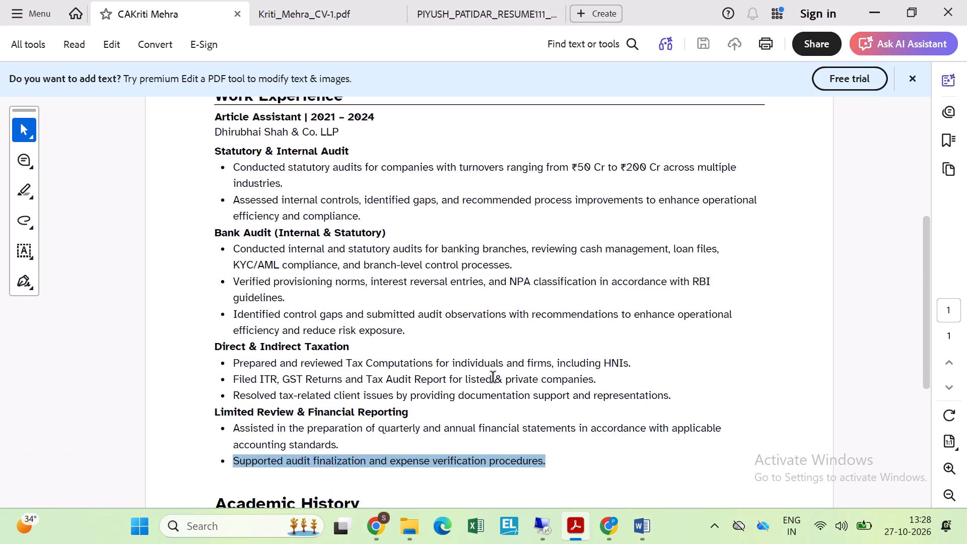
{"action": "scroll", "coordinate": [494, 378], "scroll_direction": "down", "scroll_amount": 4}
{"action": "key", "text": "alt+Tab"}
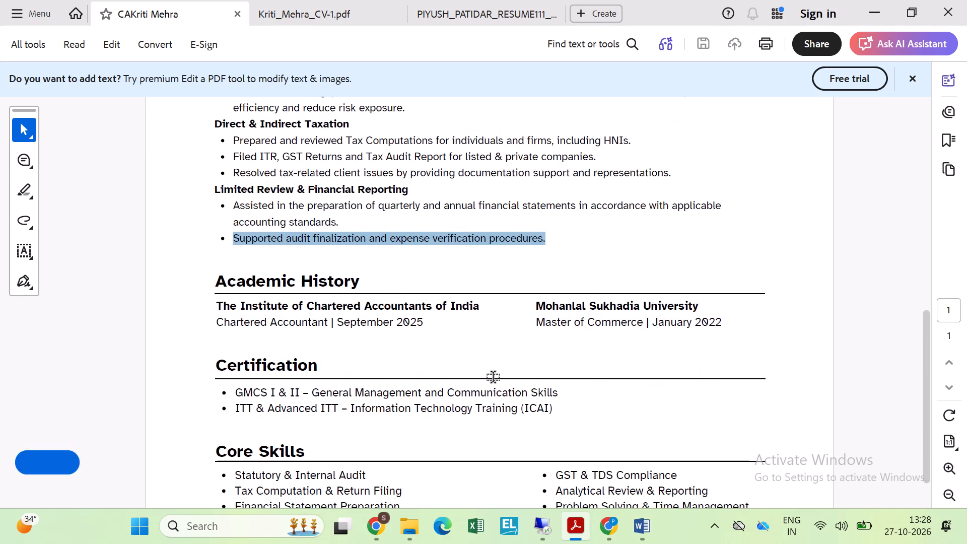
{"action": "scroll", "coordinate": [494, 378], "scroll_direction": "up", "scroll_amount": 4}
{"action": "key", "text": "alt+Tab"}
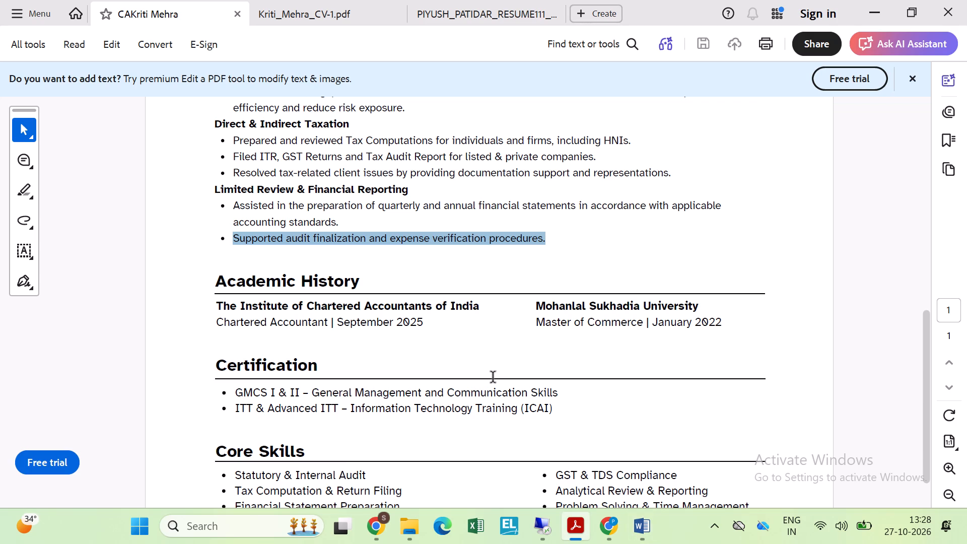
{"action": "scroll", "coordinate": [494, 378], "scroll_direction": "down", "scroll_amount": 2}
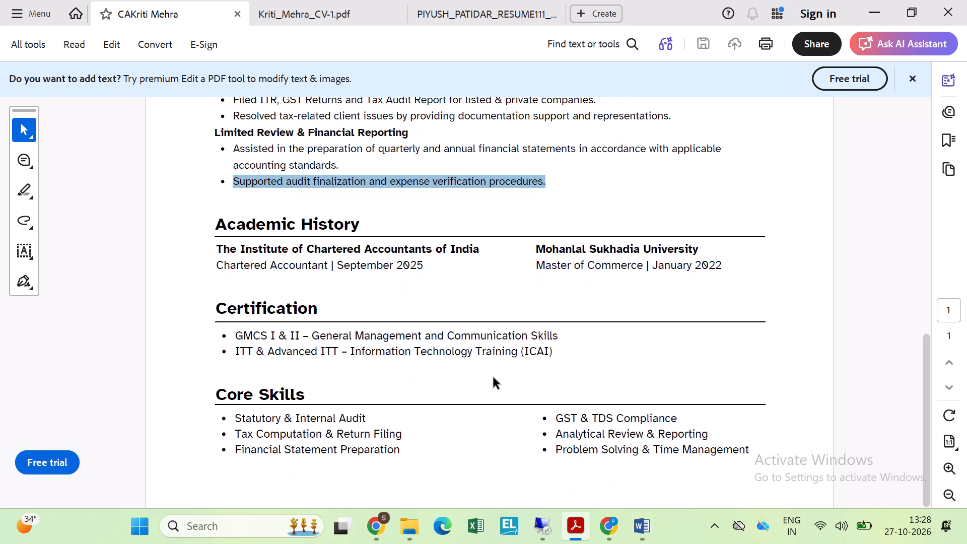
{"action": "key", "text": "alt+Tab"}
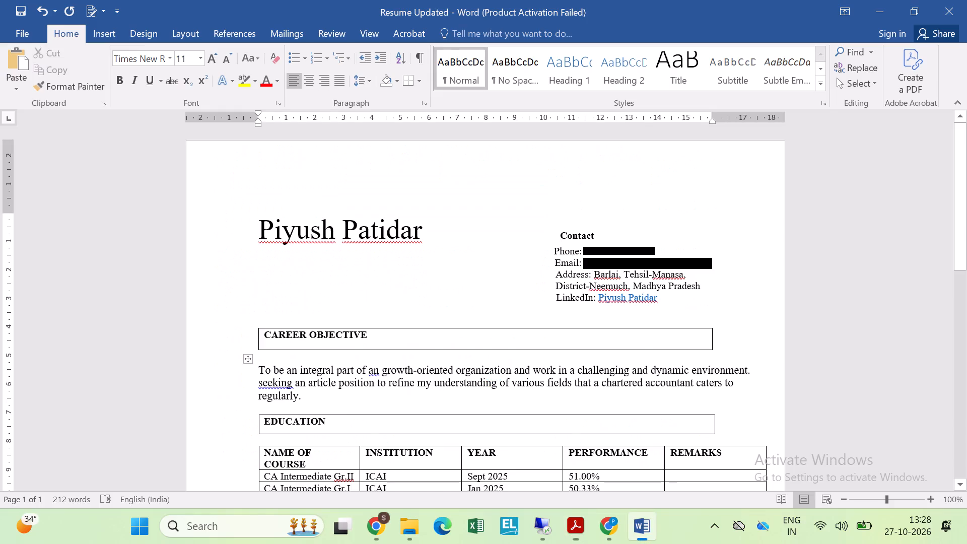
{"action": "scroll", "coordinate": [494, 378], "scroll_direction": "down", "scroll_amount": 5}
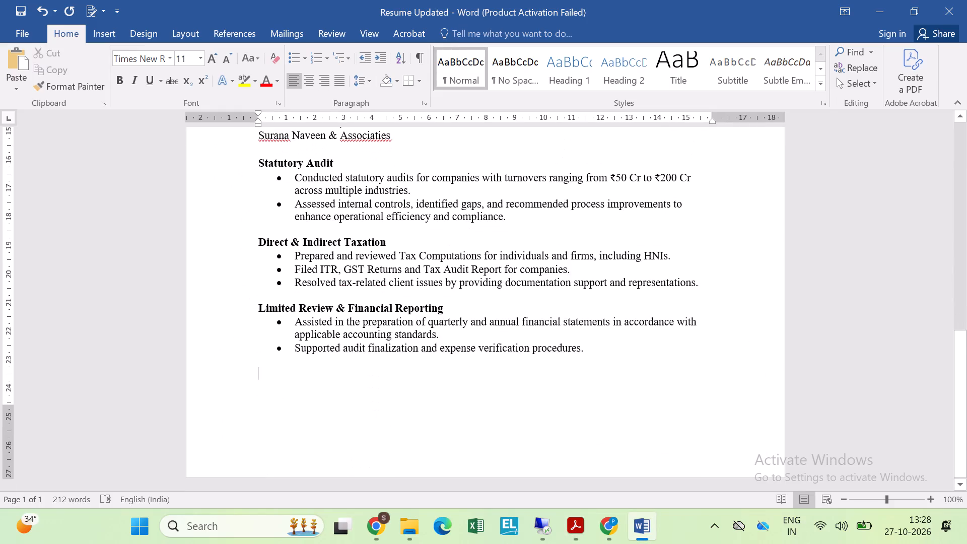
{"action": "scroll", "coordinate": [494, 378], "scroll_direction": "down", "scroll_amount": 3}
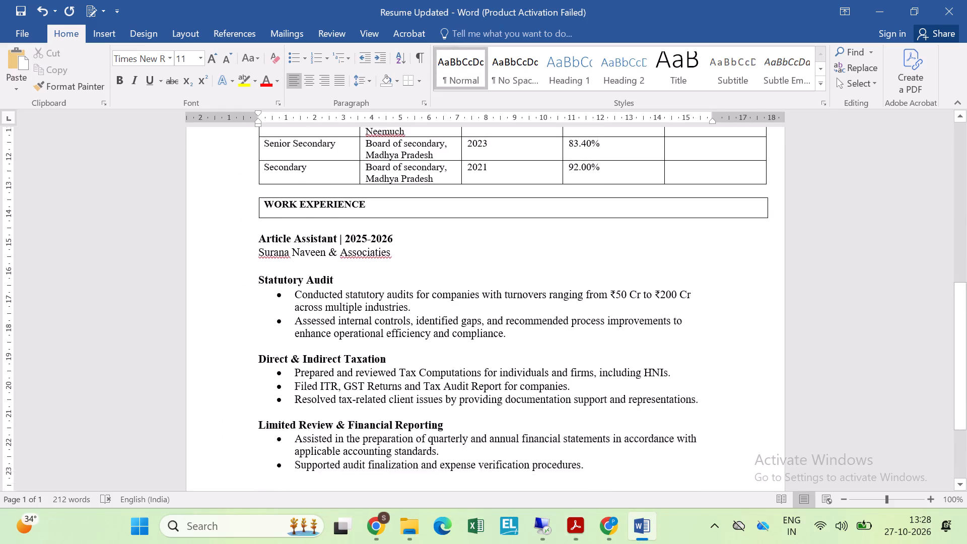
{"action": "scroll", "coordinate": [494, 378], "scroll_direction": "down", "scroll_amount": 2}
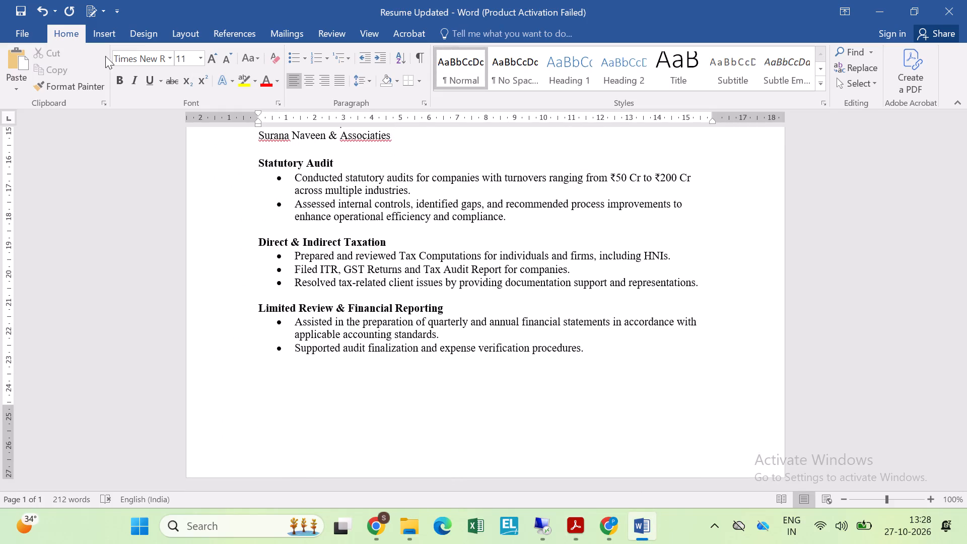
Insert a one-row, one-column table below the Limited Review bullets as the next section's heading box.
{"action": "left_click", "coordinate": [95, 32]}
{"action": "left_click", "coordinate": [92, 72]}
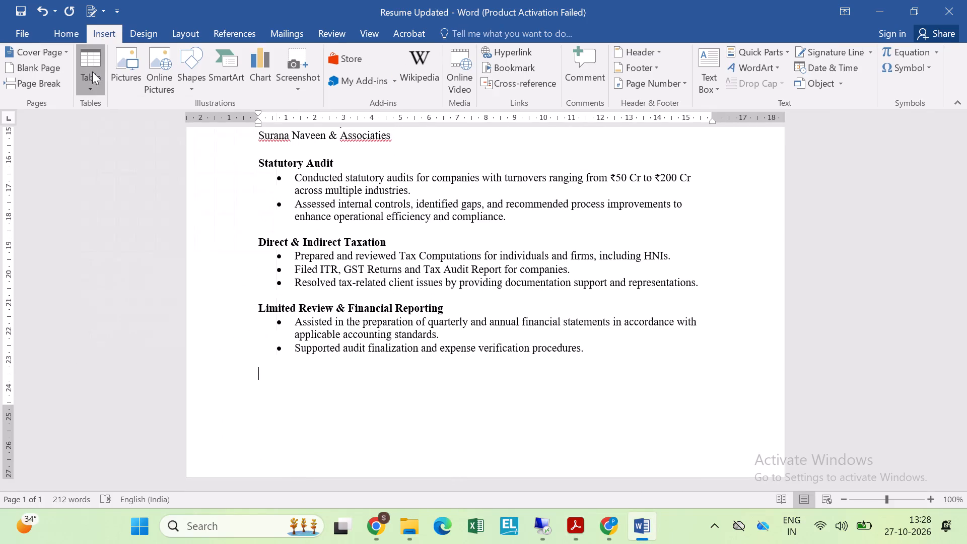
{"action": "left_click", "coordinate": [88, 124]}
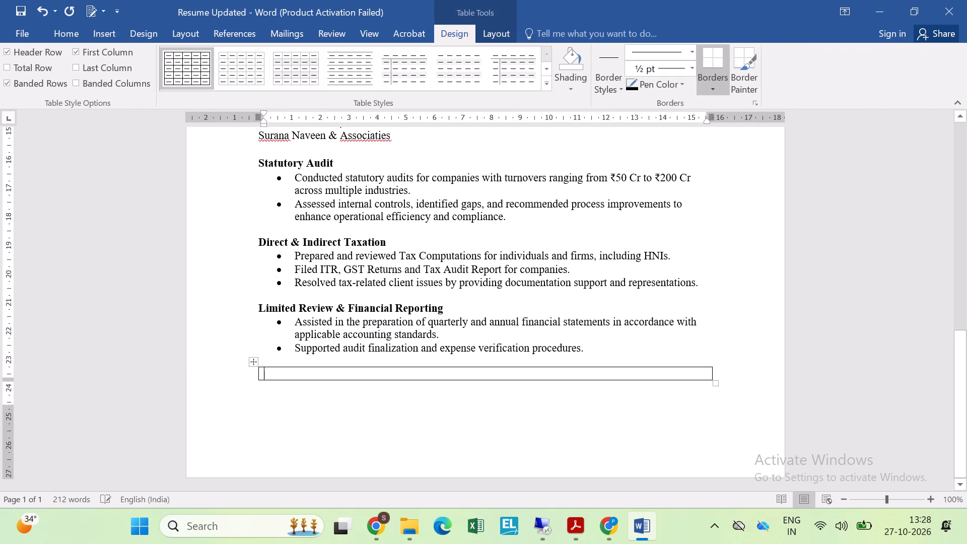
Enter the heading "CERTIFICATION" in capitals in the new table cell, checking it against the reference PDF.
{"action": "key", "text": "alt+Tab"}
{"action": "key", "text": "alt+Tab"}
{"action": "type", "text": "Certifia"}
{"action": "key", "text": "BackSpace"}
{"action": "type", "text": "cation"}
{"action": "key", "text": "BackSpace"}
{"action": "key", "text": "BackSpace"}
{"action": "key", "text": "BackSpace"}
{"action": "key", "text": "BackSpace"}
{"action": "key", "text": "BackSpace"}
{"action": "key", "text": "BackSpace"}
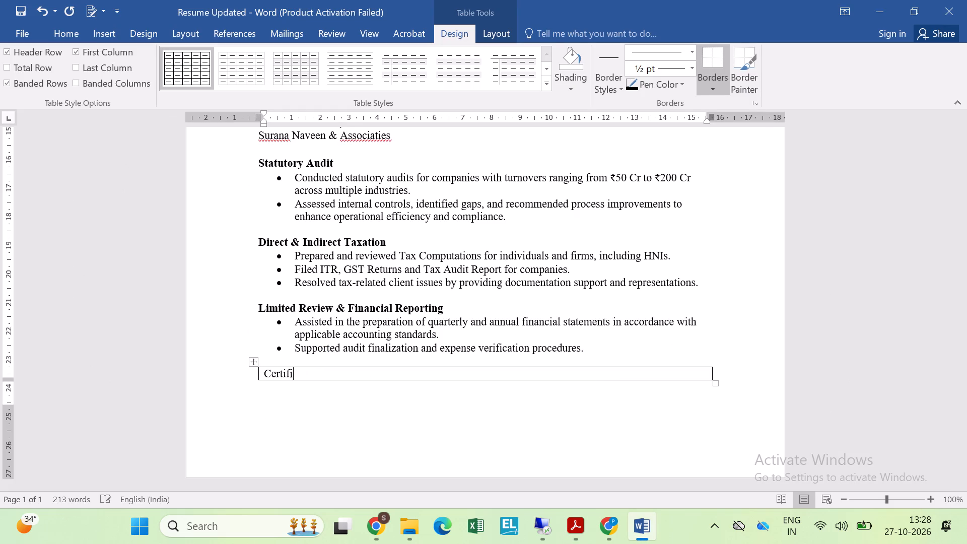
{"action": "key", "text": "BackSpace"}
{"action": "key", "text": "BackSpace"}
{"action": "key", "text": "BackSpace"}
{"action": "key", "text": "BackSpace"}
{"action": "key", "text": "BackSpace"}
{"action": "type", "text": "ERTIFIC"}
{"action": "type", "text": "ATION"}
{"action": "key", "text": "alt+Tab"}
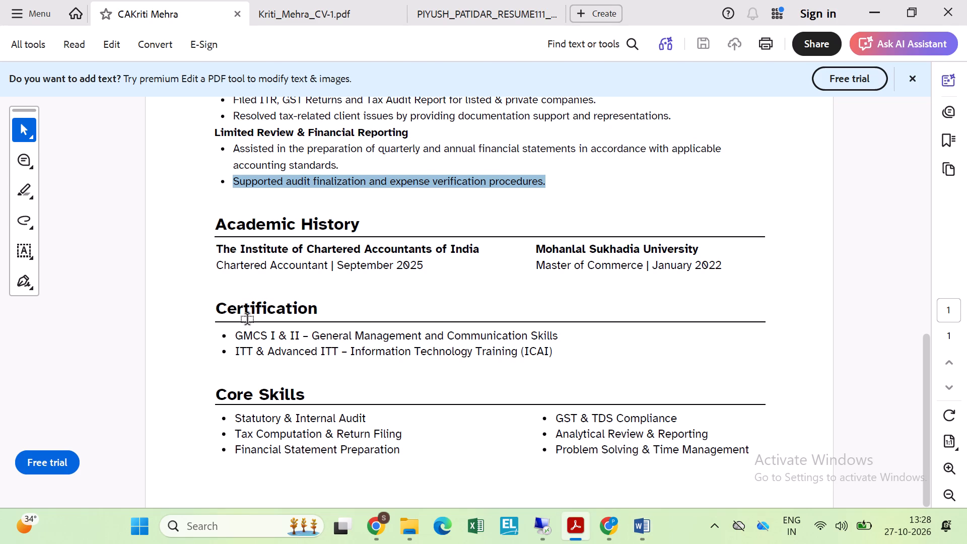
{"action": "key", "text": "alt+Tab"}
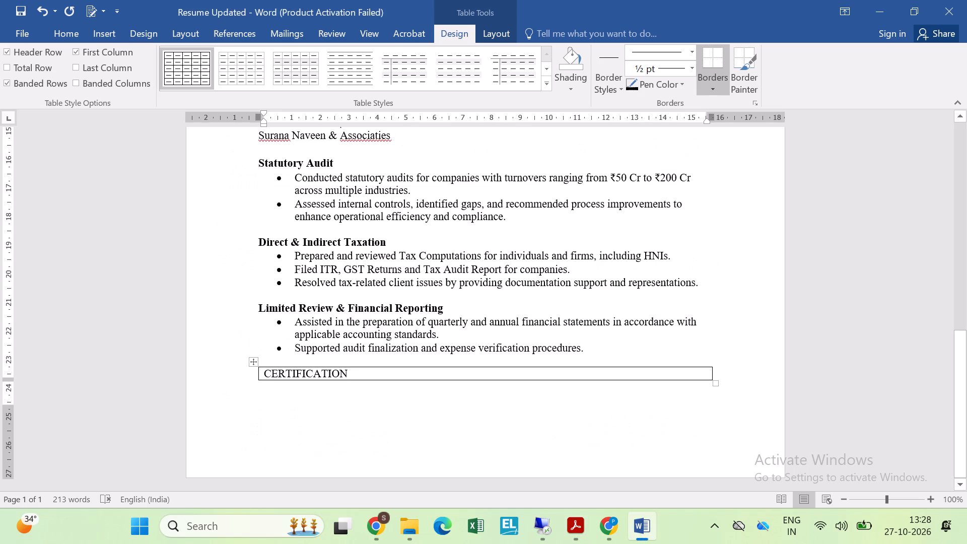
Make the CERTIFICATION heading bold and increase its box height slightly, like the other section heading boxes.
{"action": "left_click", "coordinate": [400, 467]}
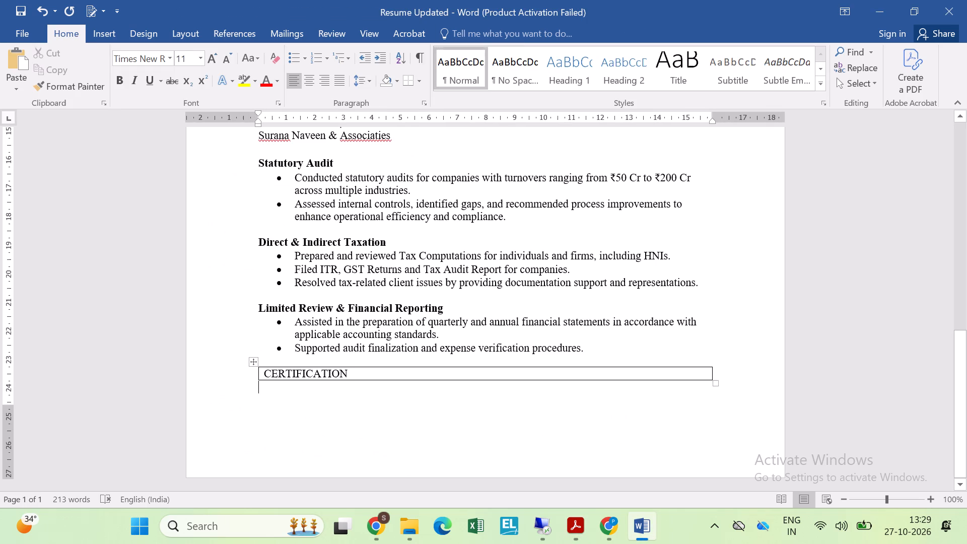
{"action": "left_click", "coordinate": [370, 373]}
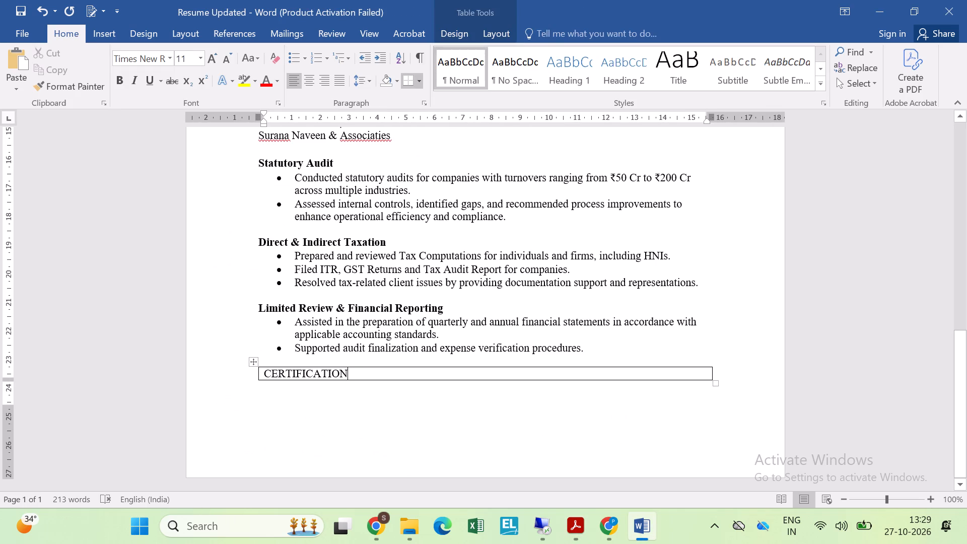
{"action": "key", "text": "ctrl+shift+Left"}
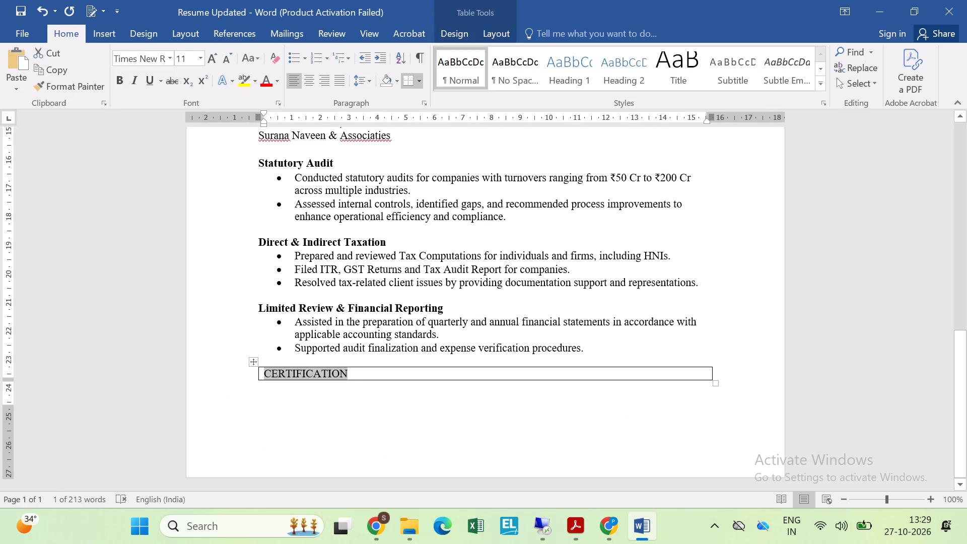
{"action": "key", "text": "ctrl+b"}
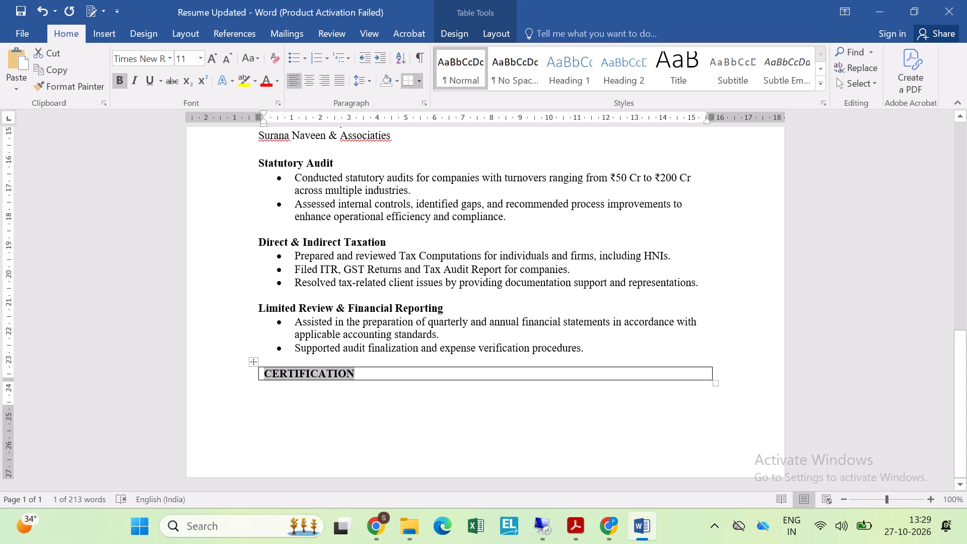
{"action": "left_click_drag", "start_coordinate": [705, 379], "coordinate": [705, 386]}
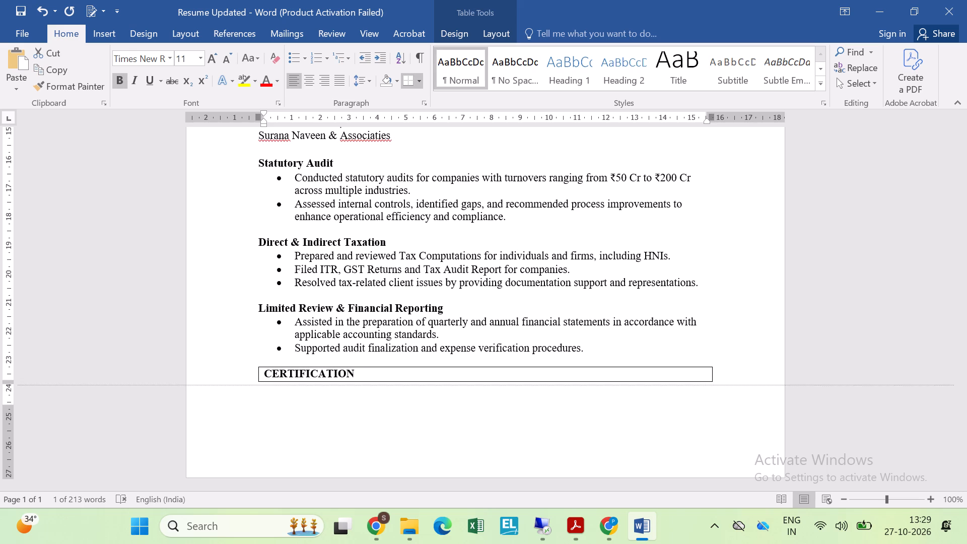
{"action": "left_click_drag", "start_coordinate": [705, 386], "coordinate": [705, 388]}
Add a blank line below the CERTIFICATION heading box.
{"action": "key", "text": "Down"}
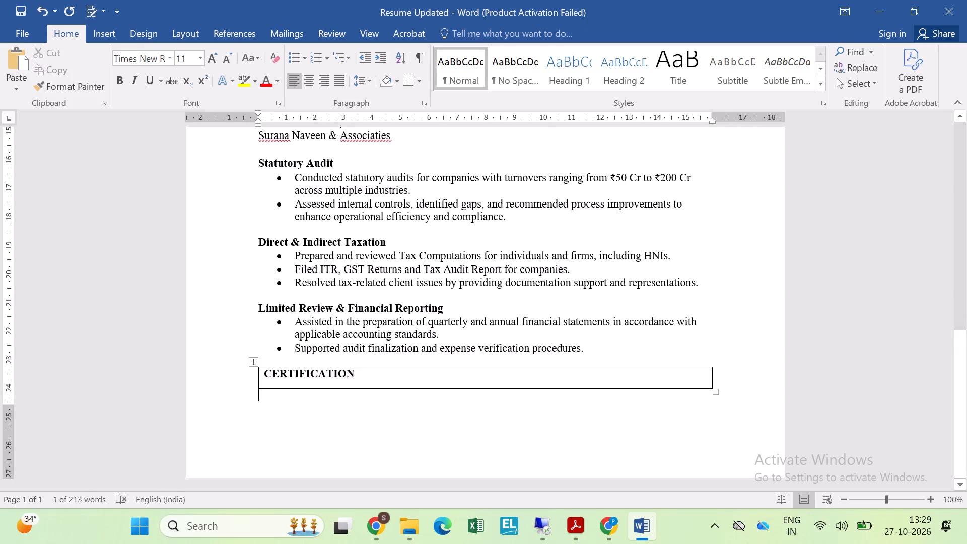
{"action": "scroll", "coordinate": [618, 331], "scroll_direction": "down", "scroll_amount": 2}
{"action": "key", "text": "Return"}
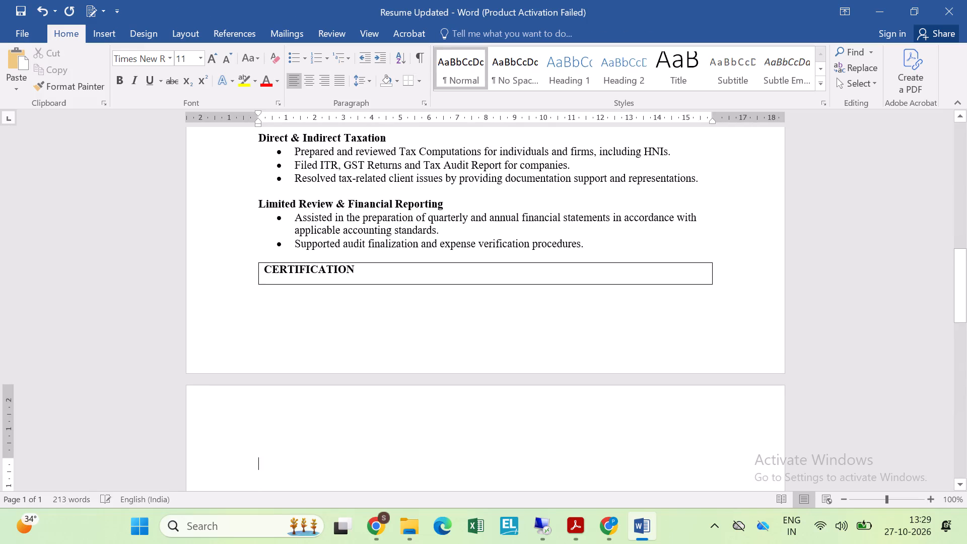
{"action": "key", "text": "Up"}
{"action": "key", "text": "Down"}
{"action": "key", "text": "Up"}
{"action": "key", "text": "Up"}
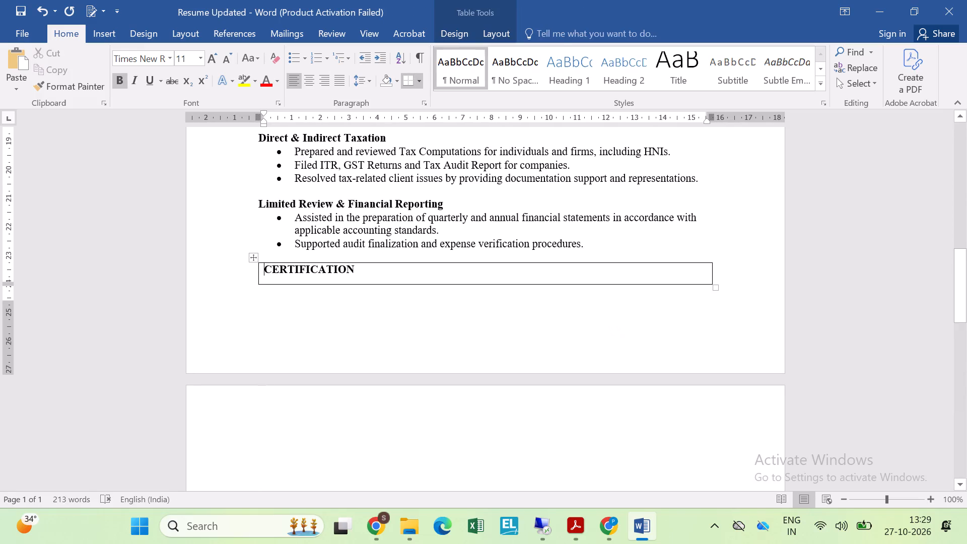
Review the resume's spacing and page layout from top to bottom, comparing it with the Certification section and other reference PDF in Acrobat.
{"action": "scroll", "coordinate": [618, 331], "scroll_direction": "up", "scroll_amount": 5}
{"action": "scroll", "coordinate": [618, 331], "scroll_direction": "down", "scroll_amount": 3}
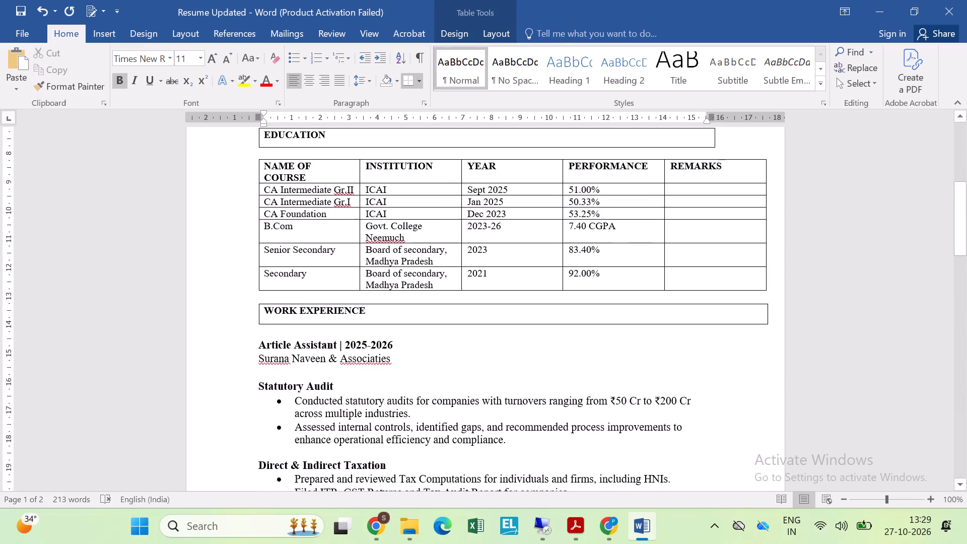
{"action": "scroll", "coordinate": [618, 331], "scroll_direction": "down", "scroll_amount": 2}
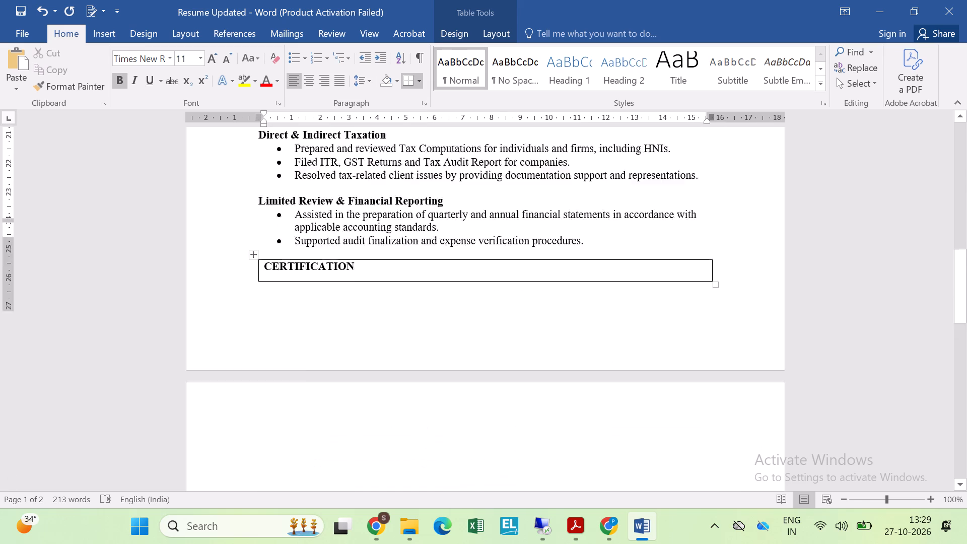
{"action": "scroll", "coordinate": [618, 331], "scroll_direction": "down", "scroll_amount": 1}
{"action": "key", "text": "alt+Tab"}
{"action": "scroll", "coordinate": [618, 331], "scroll_direction": "down", "scroll_amount": 2}
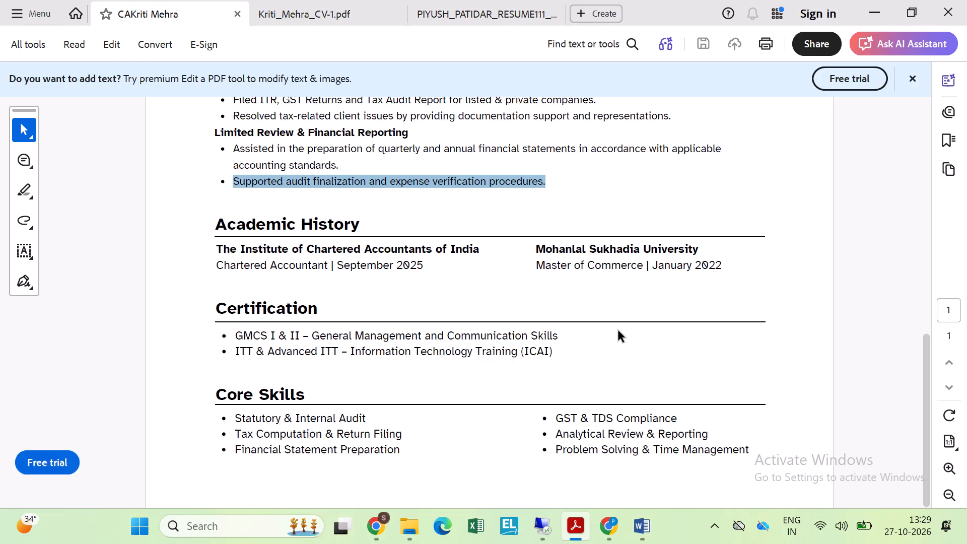
{"action": "key", "text": "alt+Tab"}
{"action": "scroll", "coordinate": [618, 331], "scroll_direction": "up", "scroll_amount": 6}
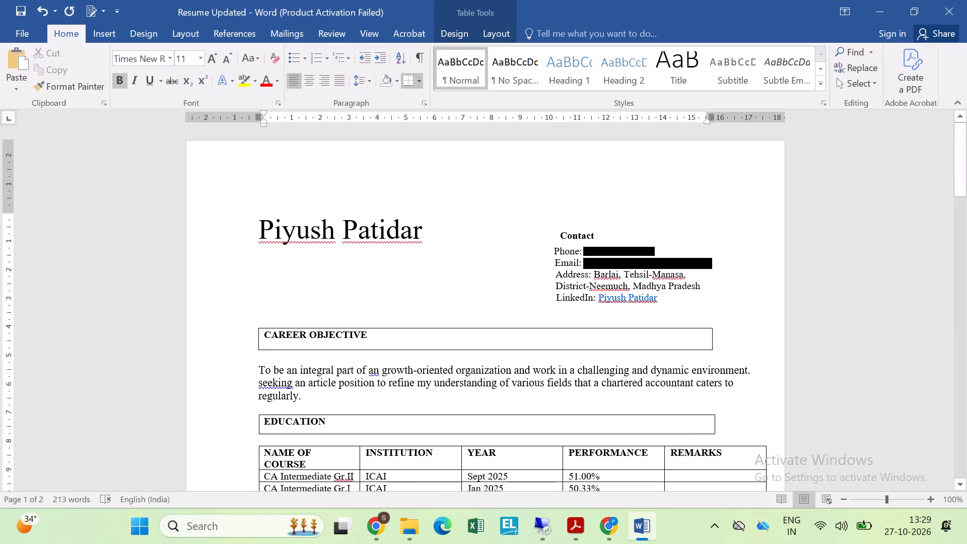
{"action": "scroll", "coordinate": [331, 394], "scroll_direction": "down", "scroll_amount": 2}
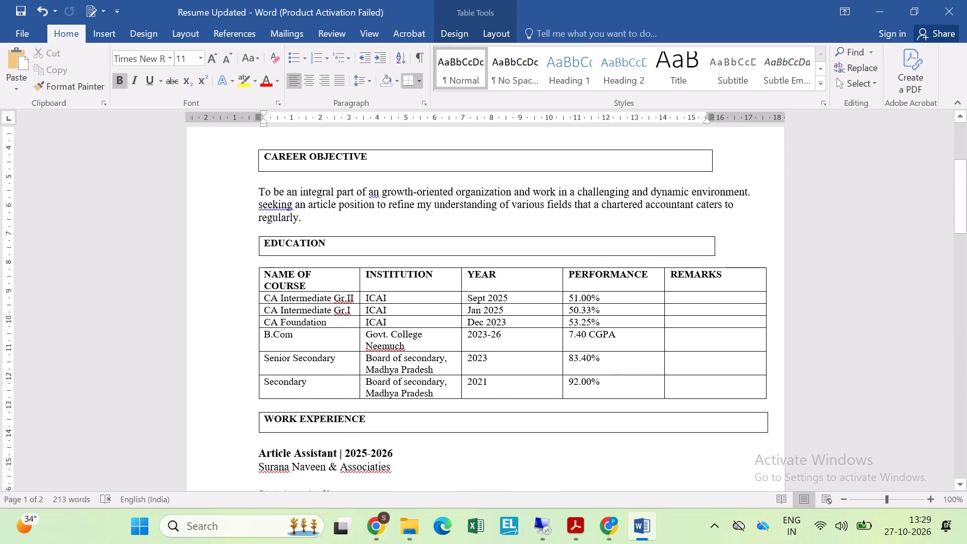
{"action": "key", "text": "alt+Tab"}
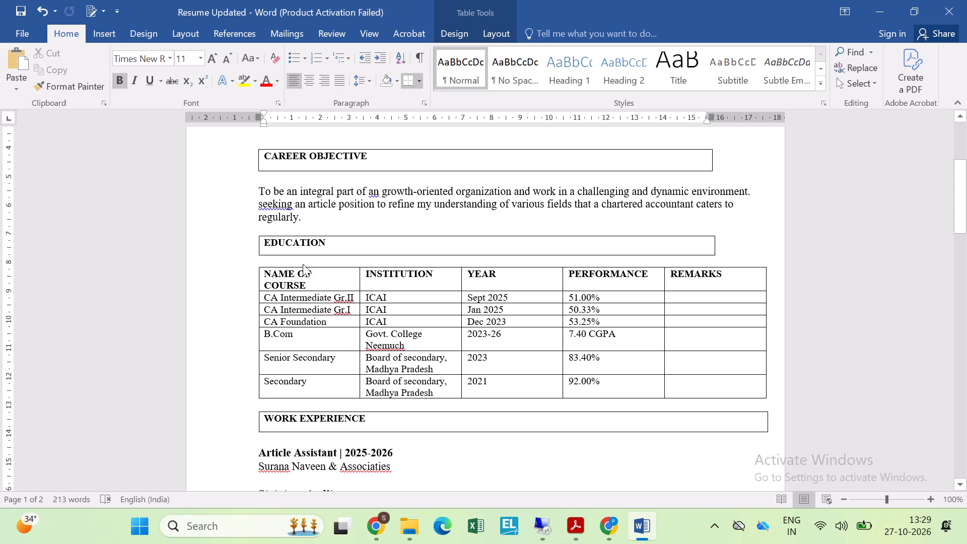
{"action": "left_click", "coordinate": [485, 7]}
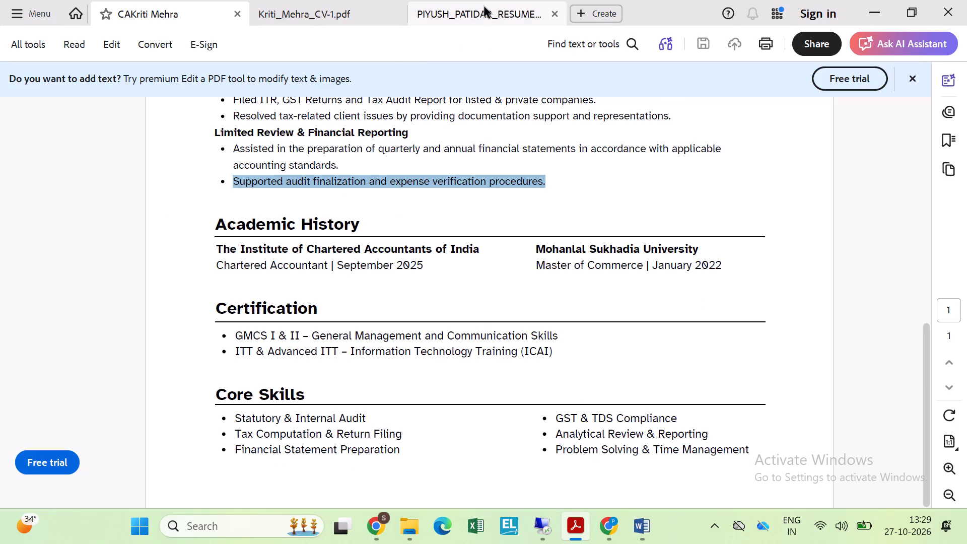
{"action": "scroll", "coordinate": [428, 234], "scroll_direction": "up", "scroll_amount": 3}
{"action": "key", "text": "alt+Tab"}
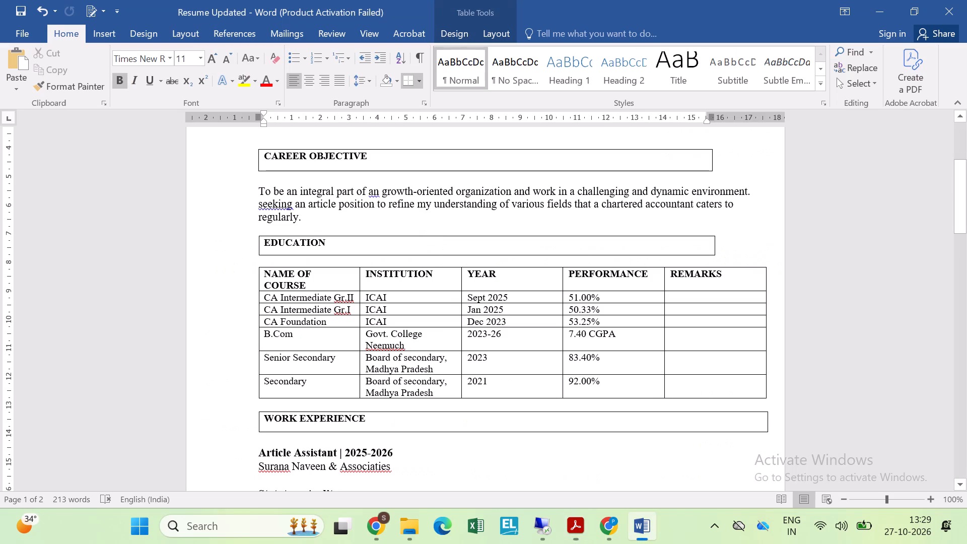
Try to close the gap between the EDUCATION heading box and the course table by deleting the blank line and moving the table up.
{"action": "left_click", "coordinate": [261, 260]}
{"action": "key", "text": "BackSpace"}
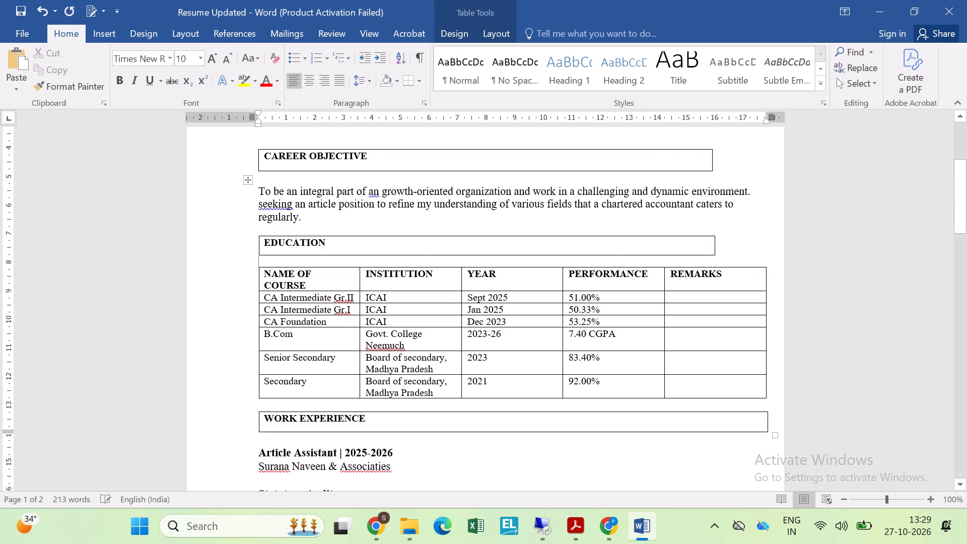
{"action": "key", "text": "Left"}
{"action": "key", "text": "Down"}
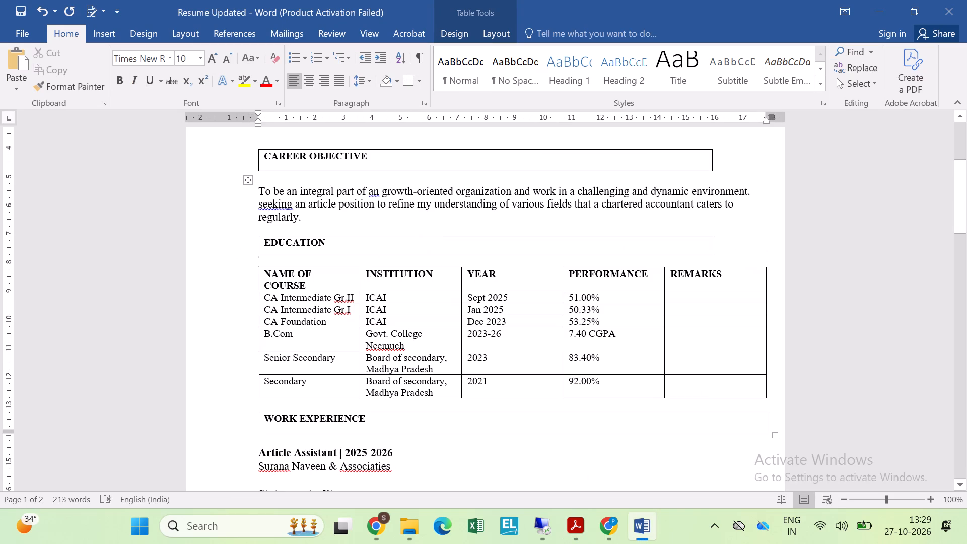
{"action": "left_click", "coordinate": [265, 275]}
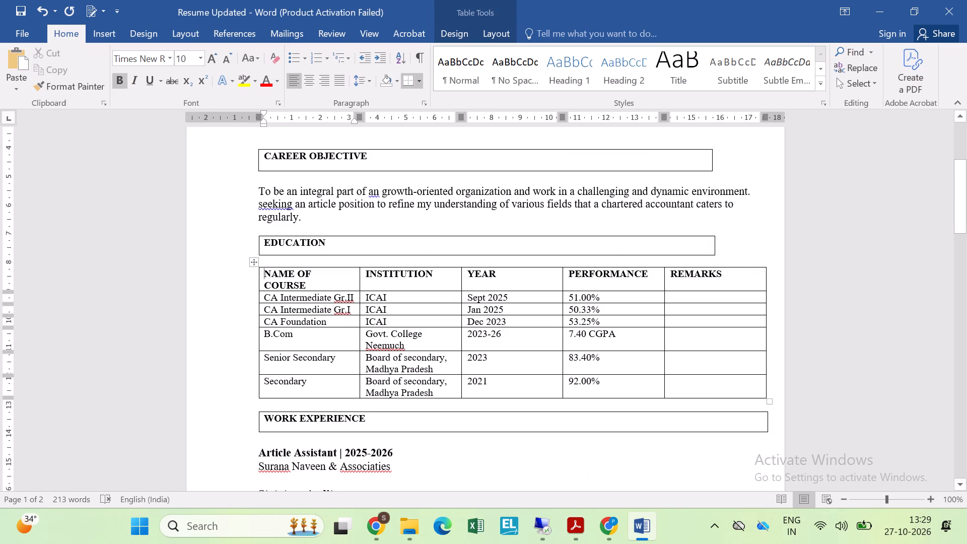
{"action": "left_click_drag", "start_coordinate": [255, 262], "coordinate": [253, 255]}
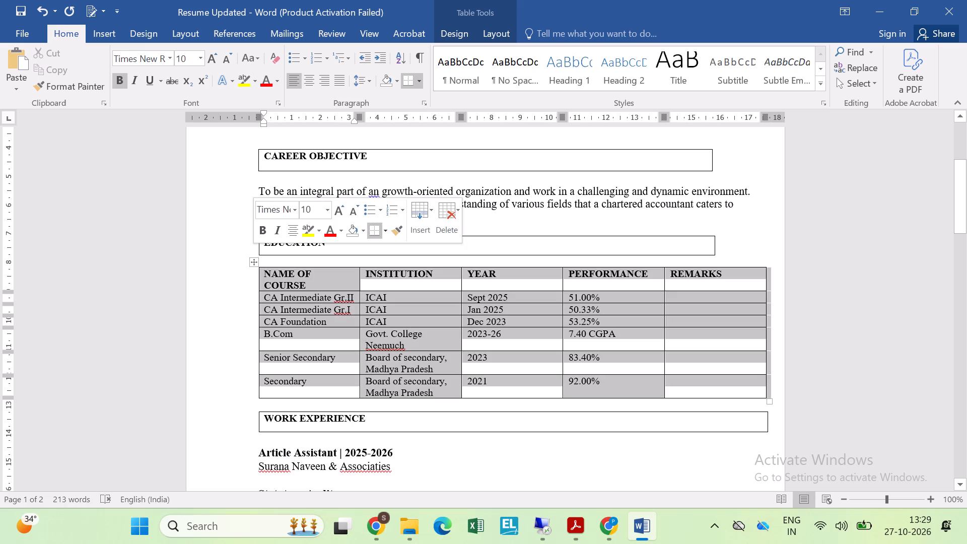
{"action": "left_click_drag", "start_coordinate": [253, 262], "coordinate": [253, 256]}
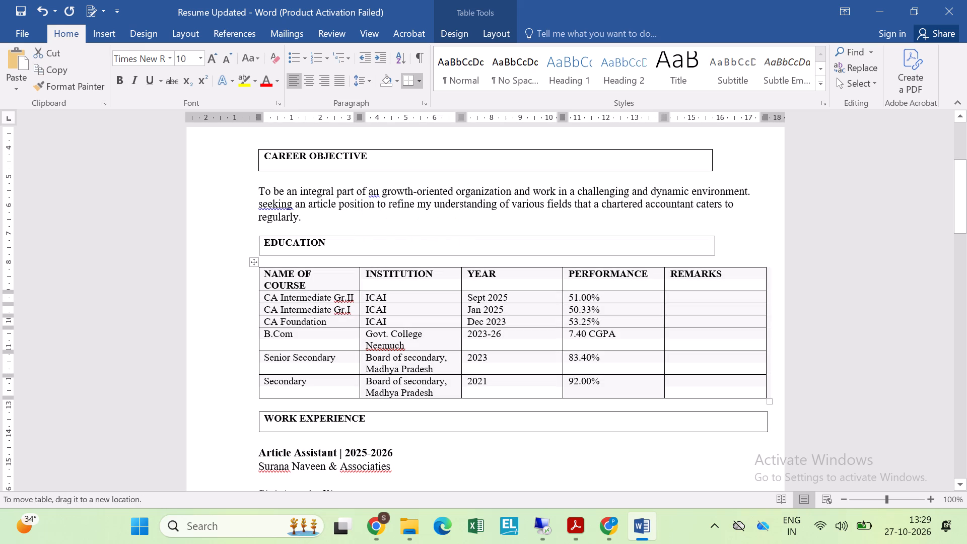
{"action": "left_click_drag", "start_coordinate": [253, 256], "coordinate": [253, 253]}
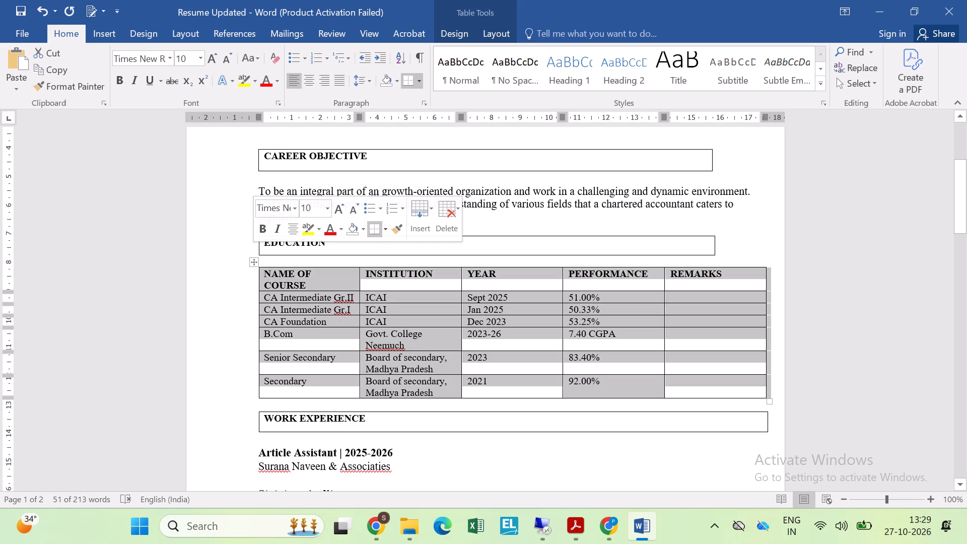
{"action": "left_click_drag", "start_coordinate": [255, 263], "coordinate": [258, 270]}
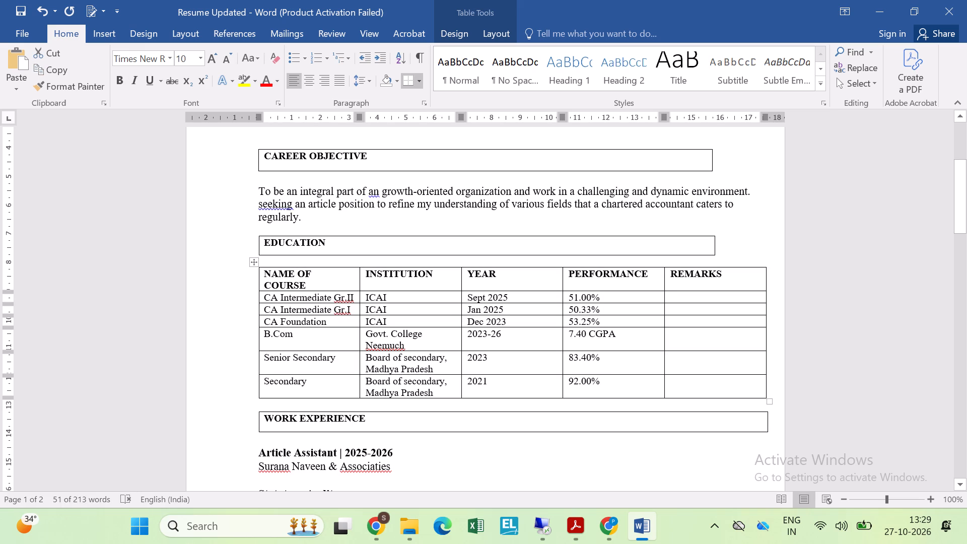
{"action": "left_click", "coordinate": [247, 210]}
Reduce the space between the contact details and the CAREER OBJECTIVE box to a single blank line.
{"action": "scroll", "coordinate": [247, 210], "scroll_direction": "up", "scroll_amount": 9}
{"action": "scroll", "coordinate": [247, 210], "scroll_direction": "down", "scroll_amount": 3}
{"action": "scroll", "coordinate": [247, 210], "scroll_direction": "up", "scroll_amount": 14}
{"action": "scroll", "coordinate": [247, 210], "scroll_direction": "down", "scroll_amount": 1}
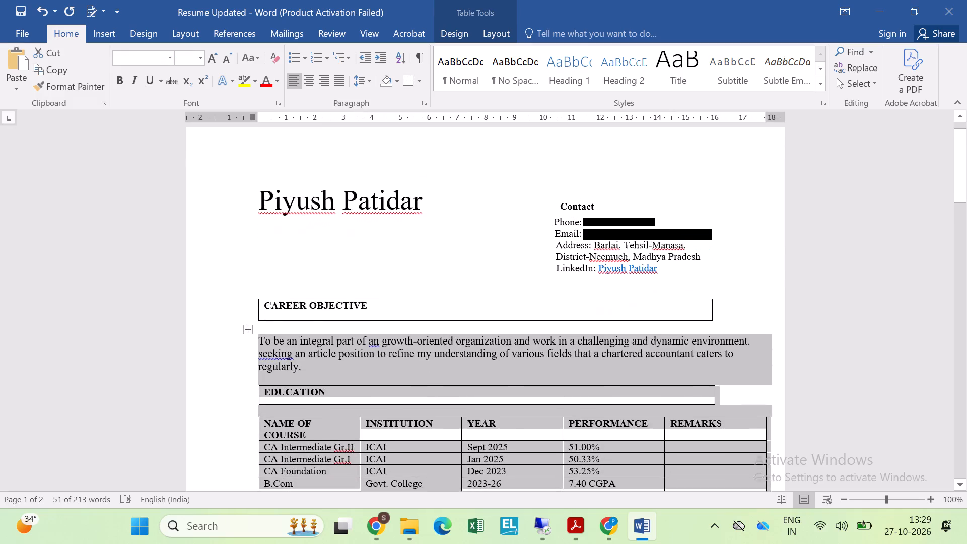
{"action": "scroll", "coordinate": [247, 210], "scroll_direction": "down", "scroll_amount": 1}
{"action": "left_click", "coordinate": [259, 262]}
{"action": "key", "text": "Down"}
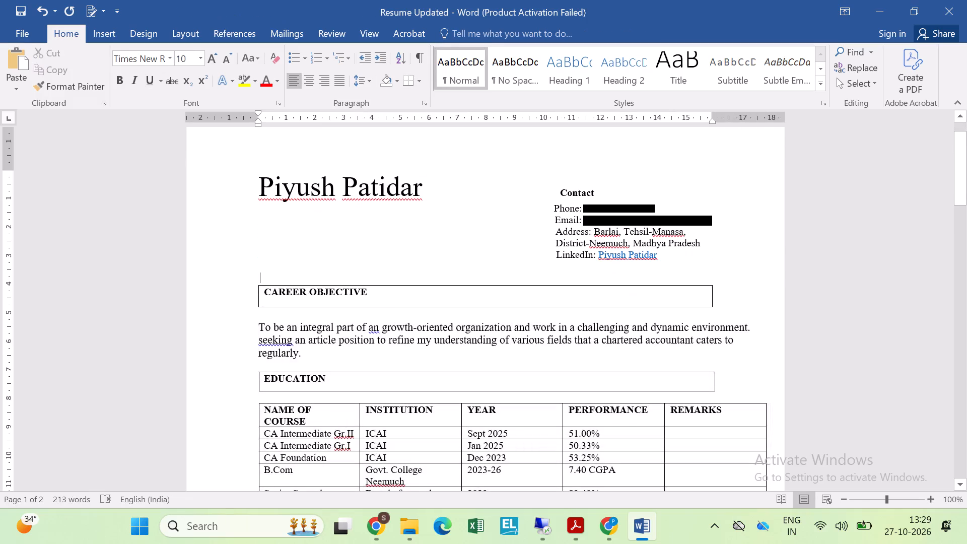
{"action": "key", "text": "BackSpace"}
{"action": "key", "text": "BackSpace"}
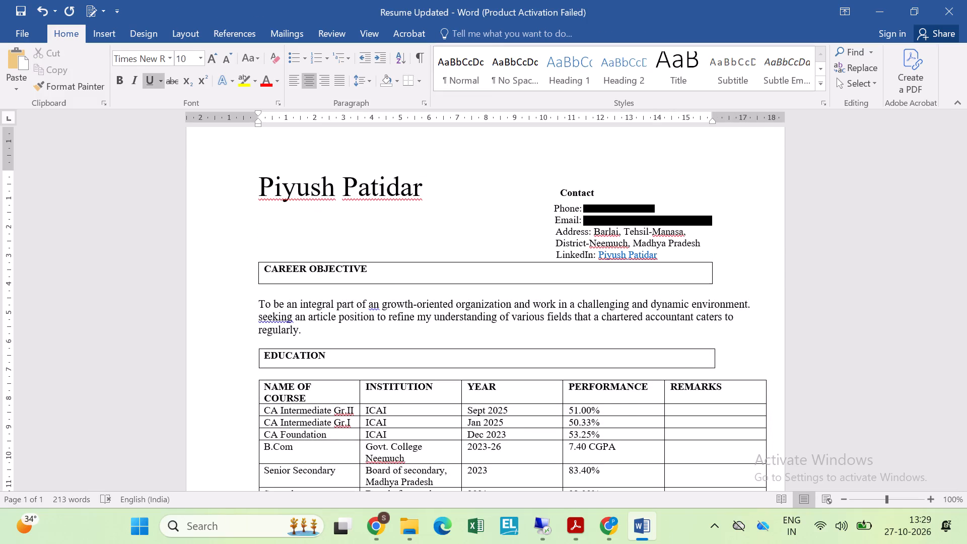
{"action": "key", "text": "Return"}
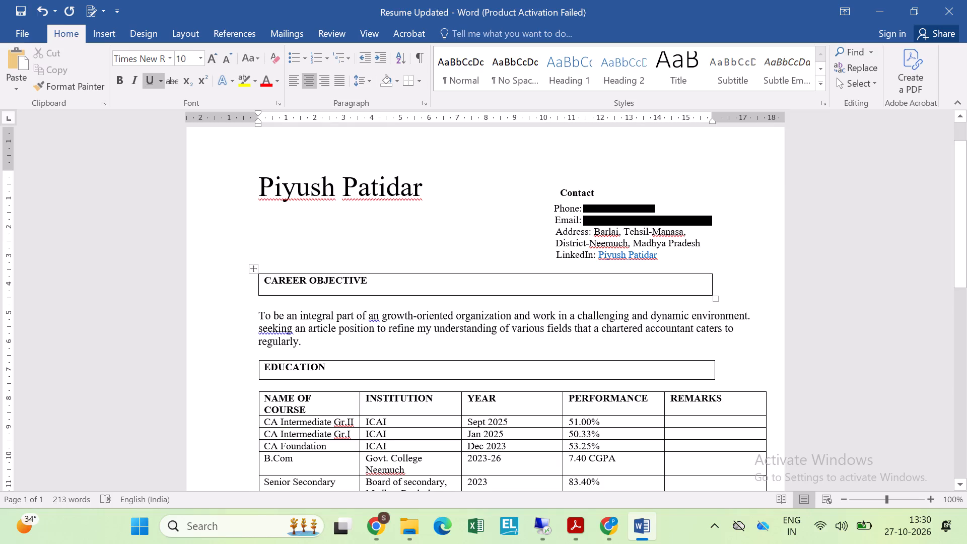
Shrink the CAREER OBJECTIVE heading box's height to fit its single line of text.
{"action": "left_click_drag", "start_coordinate": [698, 295], "coordinate": [697, 287]}
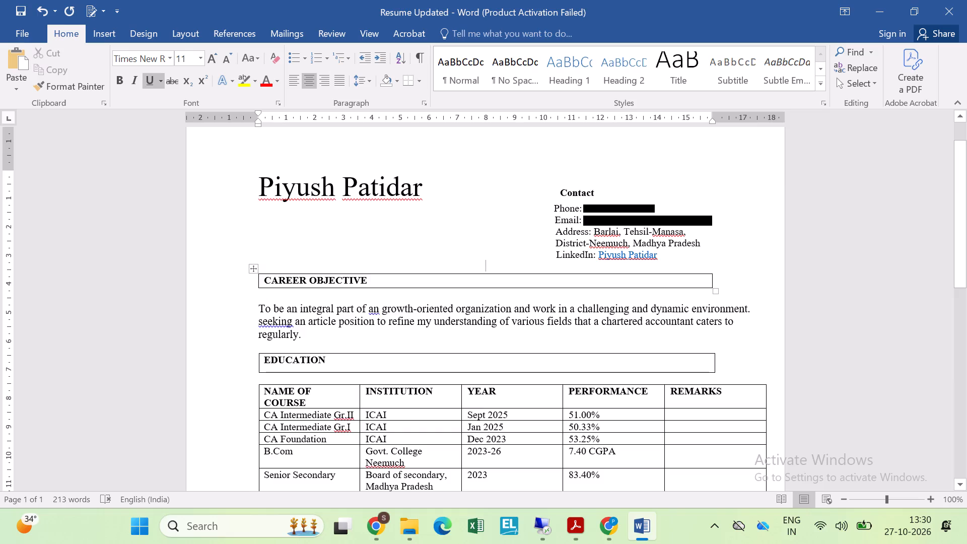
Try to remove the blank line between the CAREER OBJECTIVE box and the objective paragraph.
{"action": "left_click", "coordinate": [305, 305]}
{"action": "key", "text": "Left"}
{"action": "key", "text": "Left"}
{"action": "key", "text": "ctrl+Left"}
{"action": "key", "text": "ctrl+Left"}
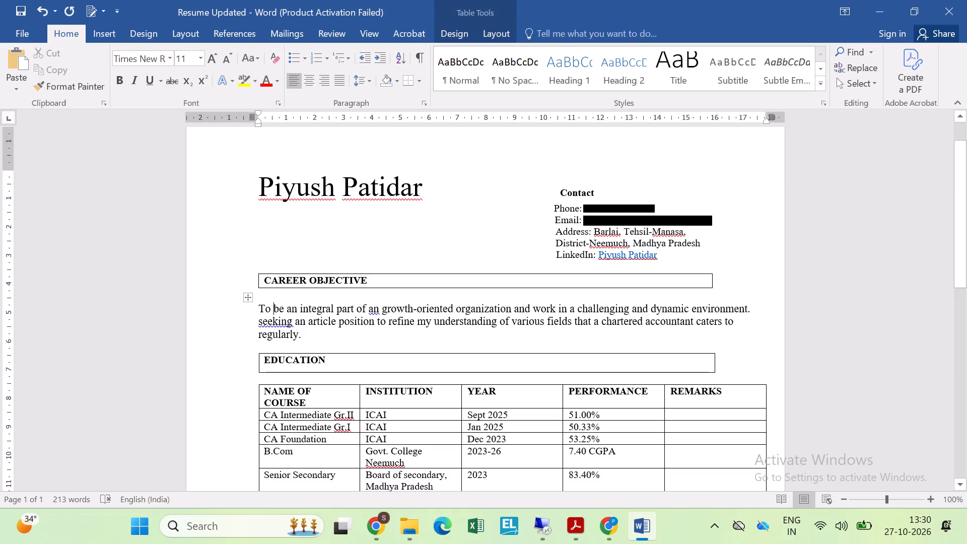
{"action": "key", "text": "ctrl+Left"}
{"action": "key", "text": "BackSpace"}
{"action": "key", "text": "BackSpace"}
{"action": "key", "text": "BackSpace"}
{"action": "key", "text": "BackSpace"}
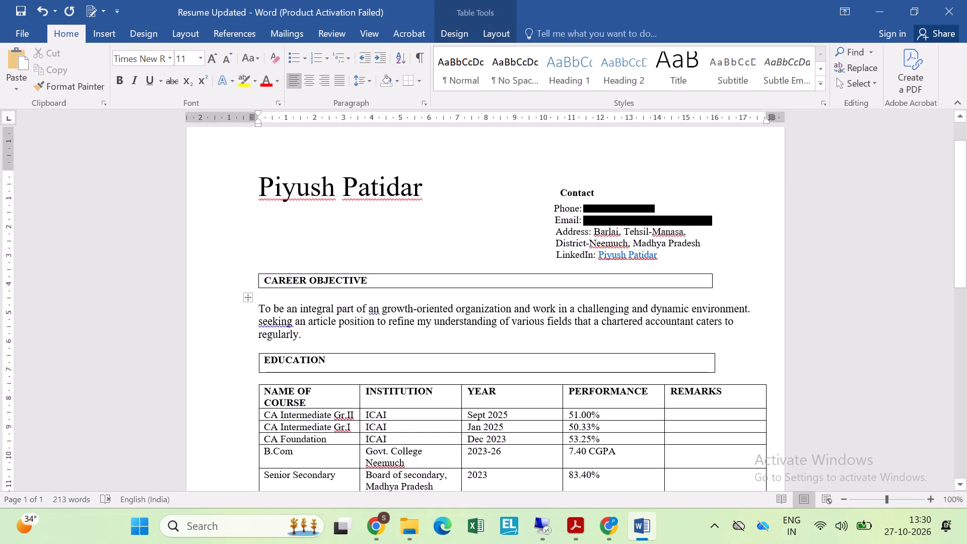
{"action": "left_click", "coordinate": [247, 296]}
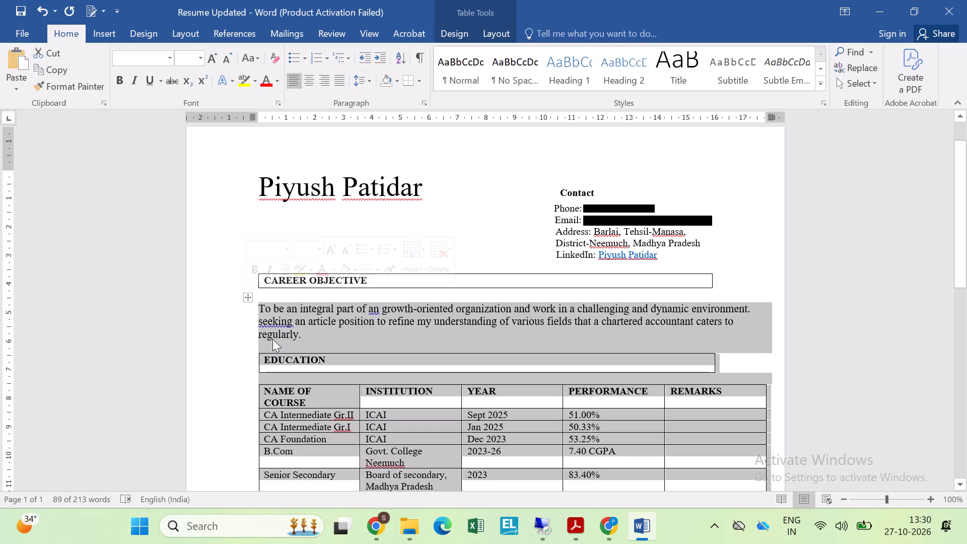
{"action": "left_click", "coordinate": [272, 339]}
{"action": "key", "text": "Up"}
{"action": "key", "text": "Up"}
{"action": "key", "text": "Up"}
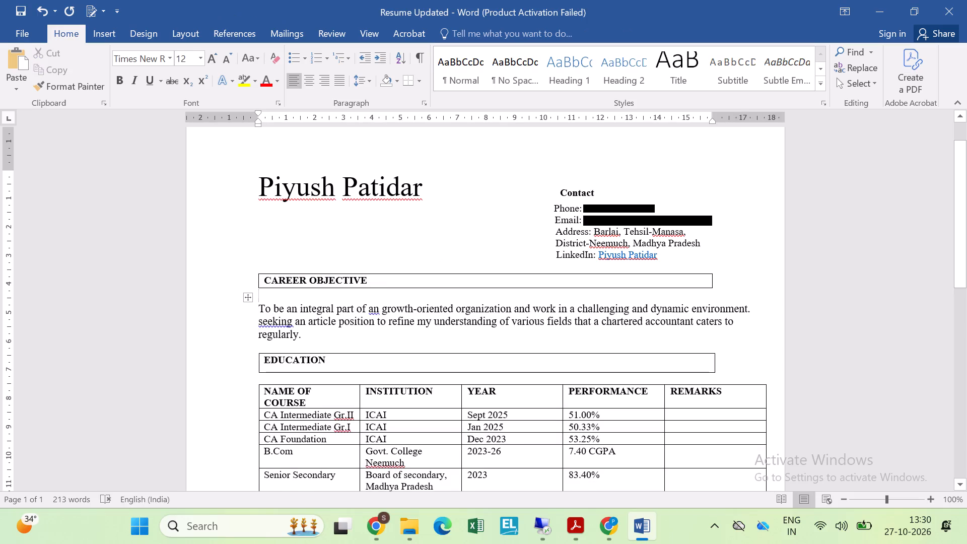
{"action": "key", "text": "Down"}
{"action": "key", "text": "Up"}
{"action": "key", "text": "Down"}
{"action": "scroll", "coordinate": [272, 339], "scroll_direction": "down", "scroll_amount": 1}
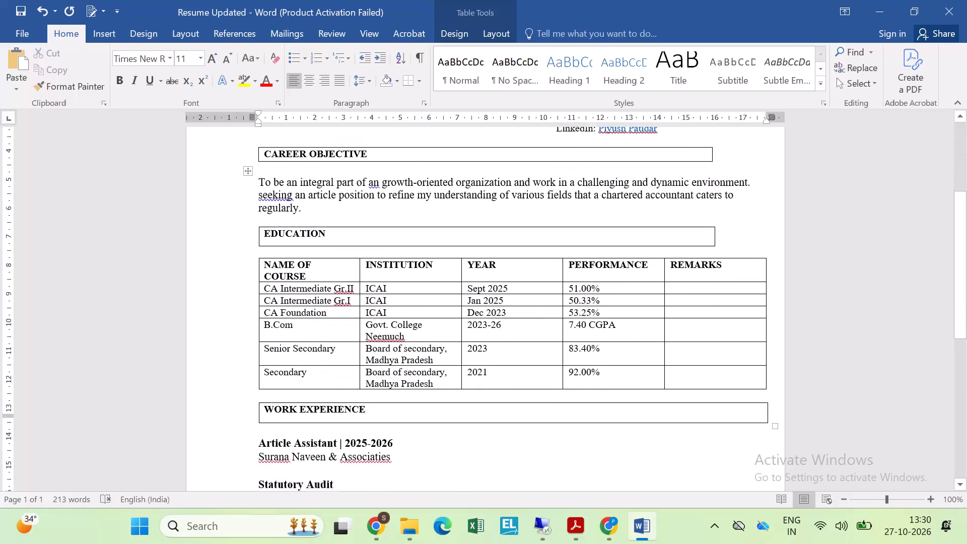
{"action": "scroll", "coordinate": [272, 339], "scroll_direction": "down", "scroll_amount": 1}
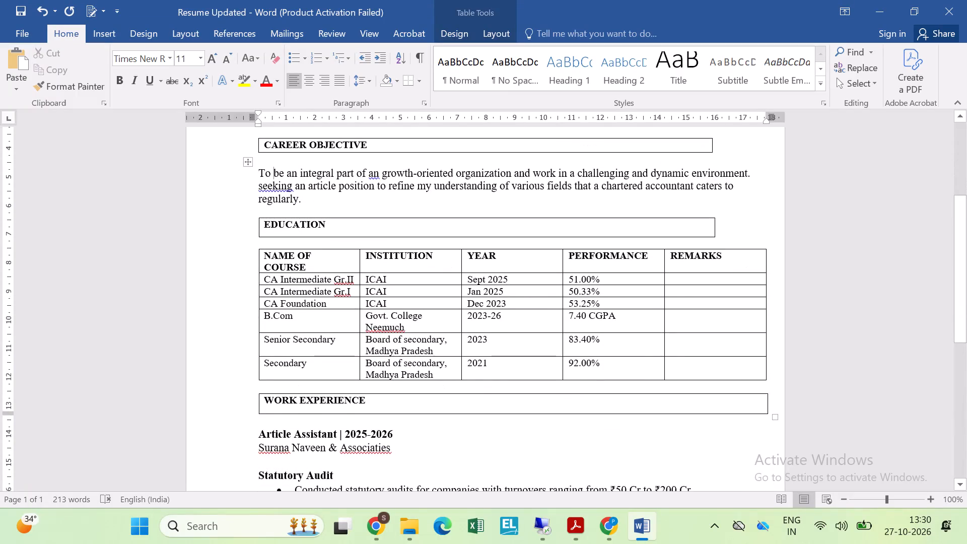
Save the resume document.
{"action": "key", "text": "ctrl+s"}
Change the upper turnover figure in the first Statutory Audit bullet to ₹250 Cr and save the resume.
{"action": "scroll", "coordinate": [384, 241], "scroll_direction": "down", "scroll_amount": 5}
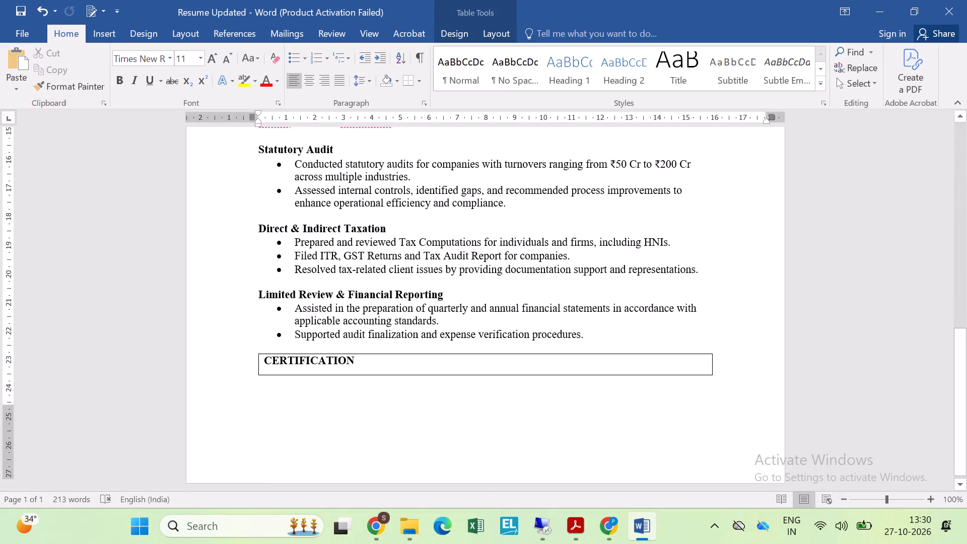
{"action": "scroll", "coordinate": [384, 241], "scroll_direction": "down", "scroll_amount": 5}
{"action": "scroll", "coordinate": [426, 488], "scroll_direction": "down", "scroll_amount": 1}
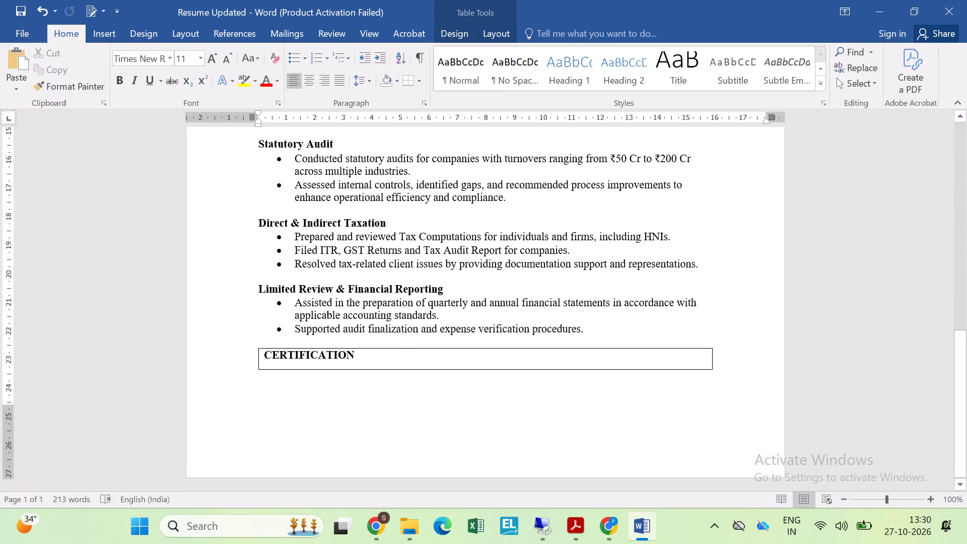
{"action": "scroll", "coordinate": [426, 488], "scroll_direction": "down", "scroll_amount": 1}
{"action": "scroll", "coordinate": [426, 488], "scroll_direction": "up", "scroll_amount": 2}
{"action": "scroll", "coordinate": [426, 488], "scroll_direction": "left", "scroll_amount": 1}
{"action": "scroll", "coordinate": [426, 488], "scroll_direction": "down", "scroll_amount": 1}
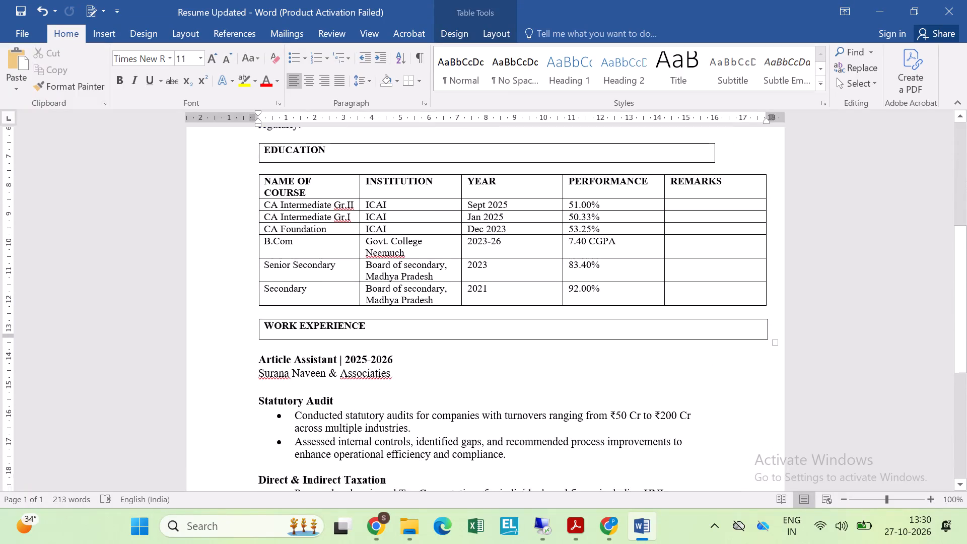
{"action": "scroll", "coordinate": [426, 488], "scroll_direction": "down", "scroll_amount": 2}
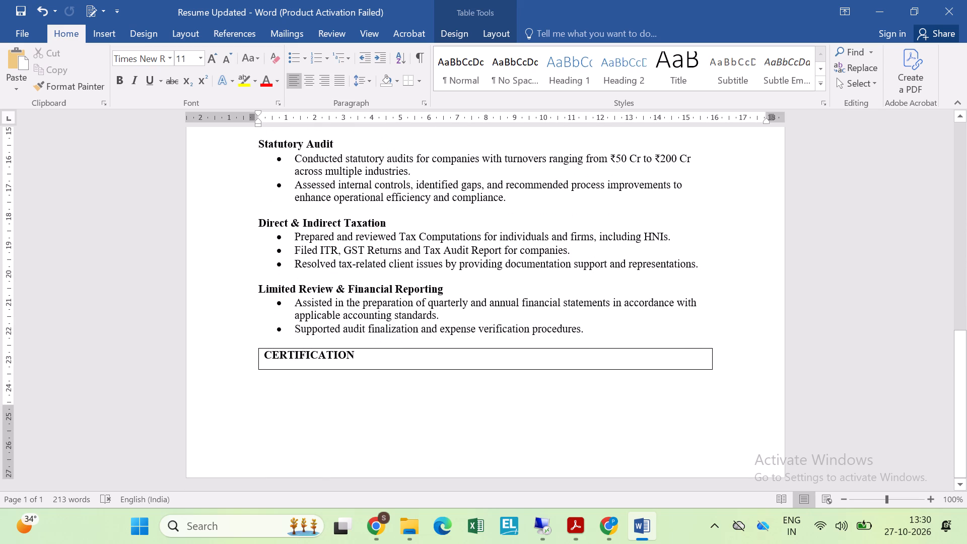
{"action": "scroll", "coordinate": [425, 479], "scroll_direction": "down", "scroll_amount": 1}
{"action": "left_click", "coordinate": [672, 160]}
{"action": "key", "text": "Left"}
{"action": "key", "text": "Right"}
{"action": "key", "text": "BackSpace"}
{"action": "key", "text": "5"}
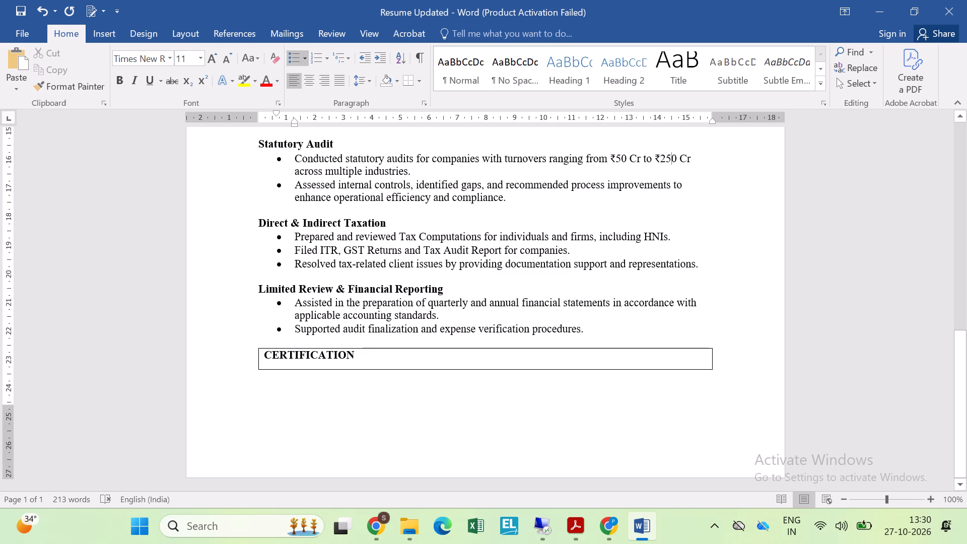
{"action": "key", "text": "ctrl+s"}
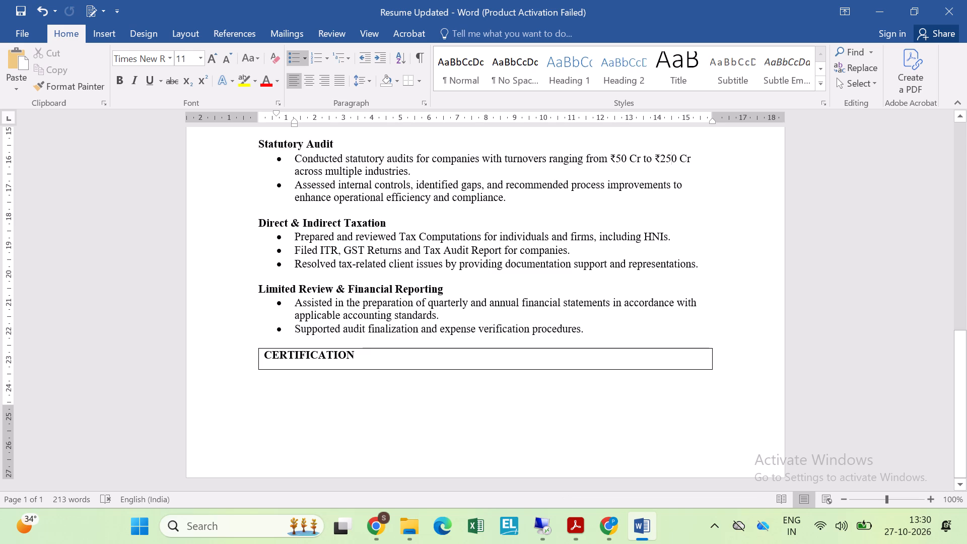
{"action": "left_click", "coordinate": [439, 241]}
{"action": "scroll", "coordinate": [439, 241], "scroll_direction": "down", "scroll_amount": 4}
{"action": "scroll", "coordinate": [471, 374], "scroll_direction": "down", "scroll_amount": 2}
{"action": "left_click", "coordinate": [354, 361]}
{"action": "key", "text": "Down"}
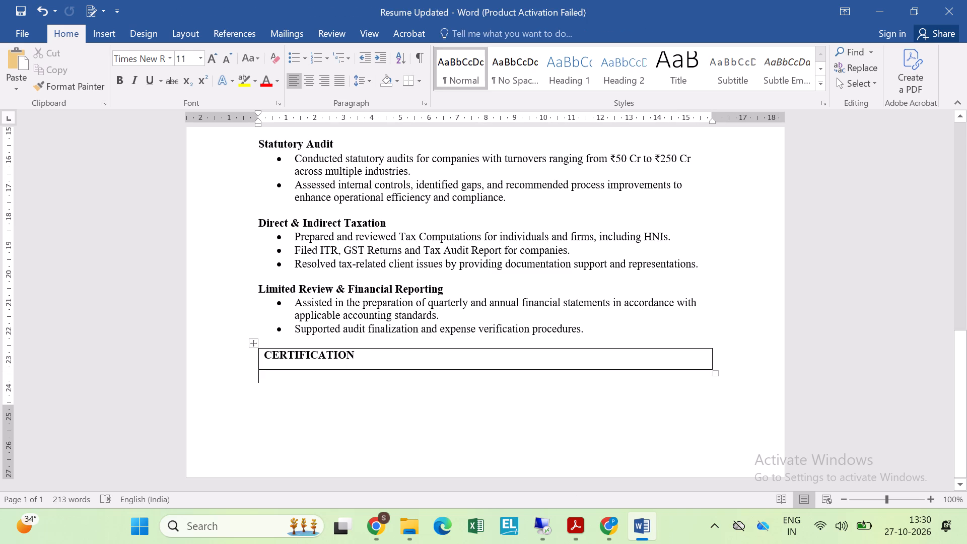
Close the saved resume document.
{"action": "left_click", "coordinate": [966, 0]}
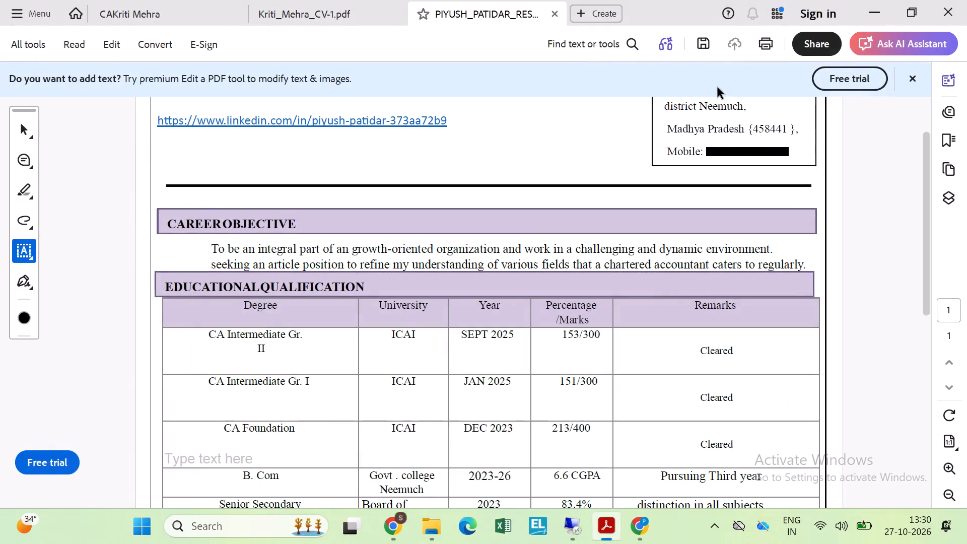
Close all the reference resume PDFs in Acrobat, discarding the unsaved changes.
{"action": "left_click", "coordinate": [961, 7]}
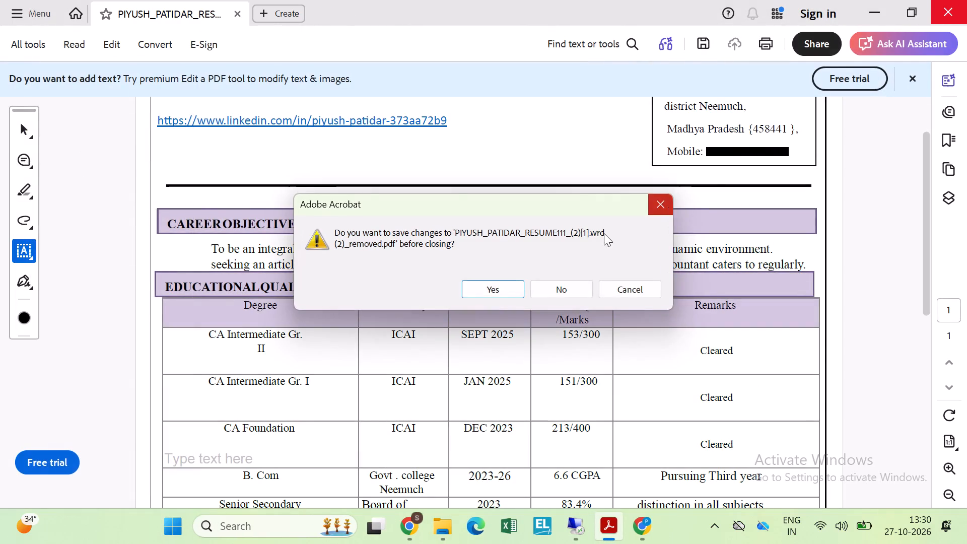
{"action": "left_click", "coordinate": [548, 288]}
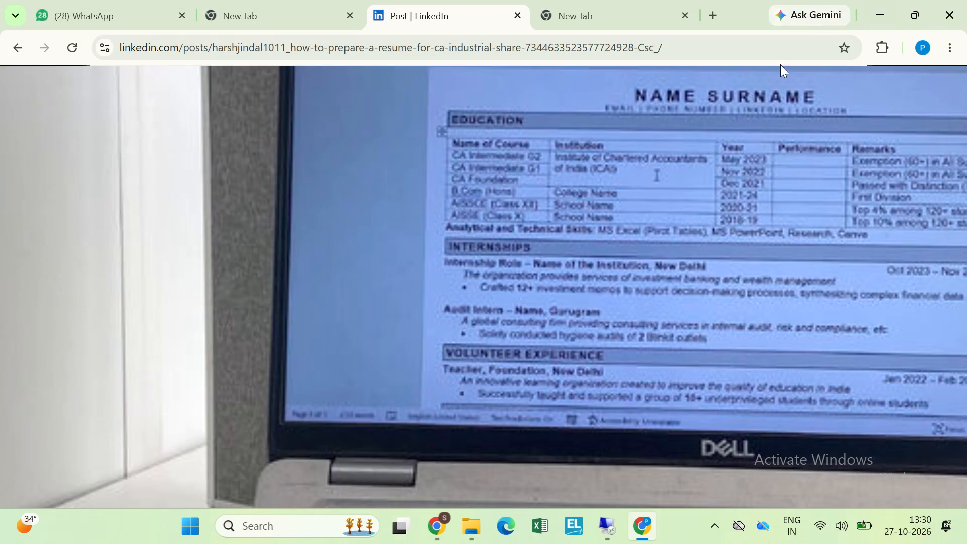